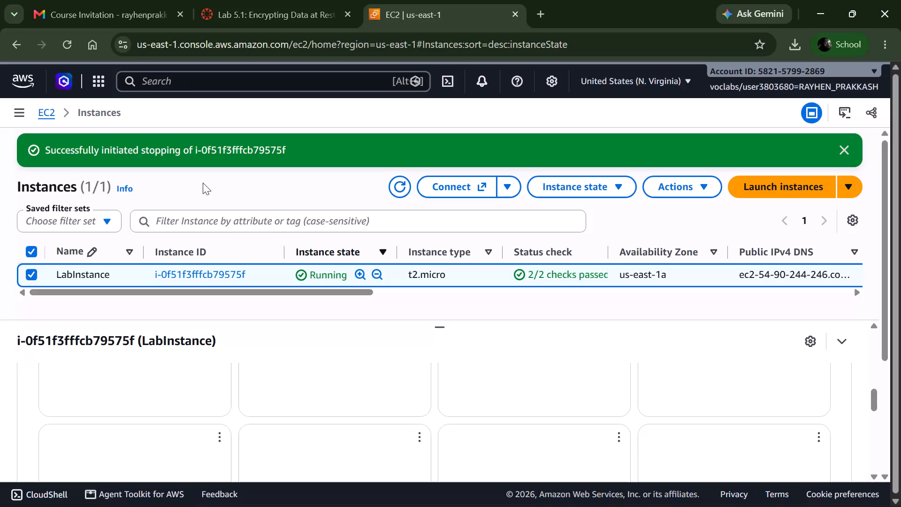
Review LabInstance's block devices, sorting them by volume state and by volume ID.
scroll(195, 304, "down", 5)
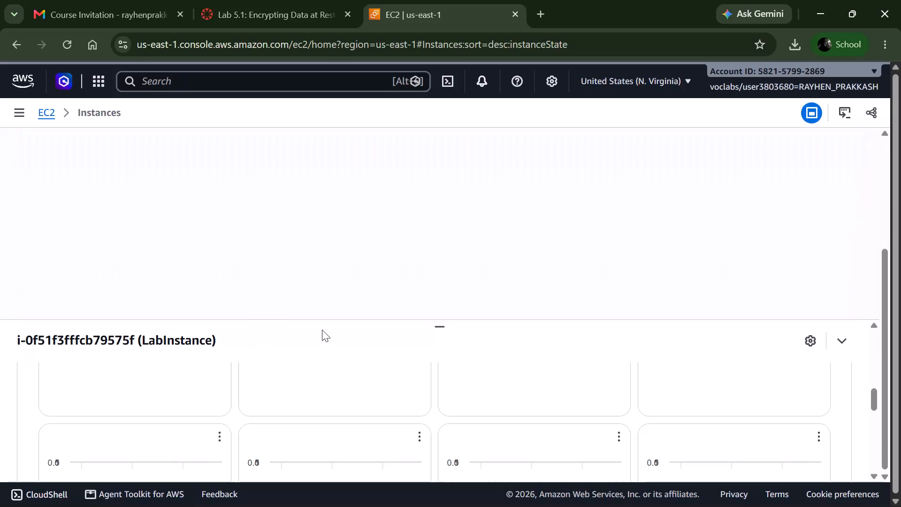
scroll(322, 330, "down", 4)
scroll(398, 378, "up", 4)
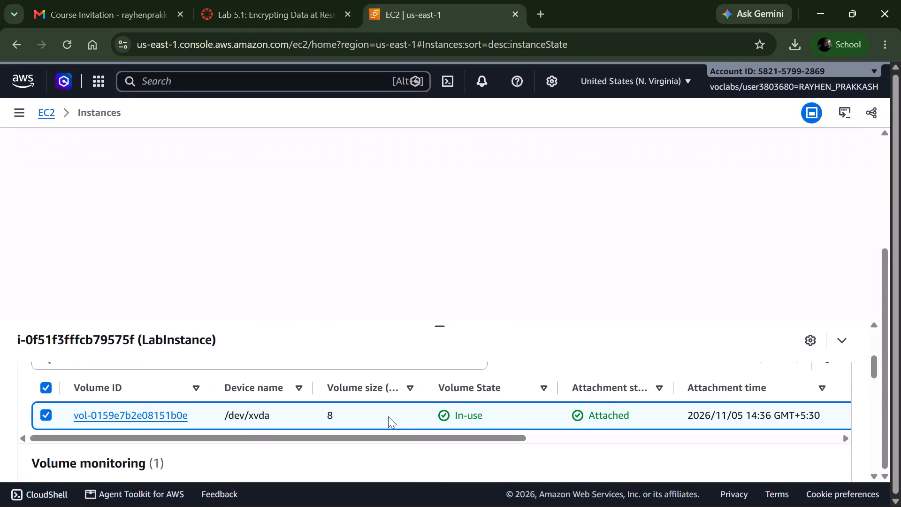
left_click(529, 382)
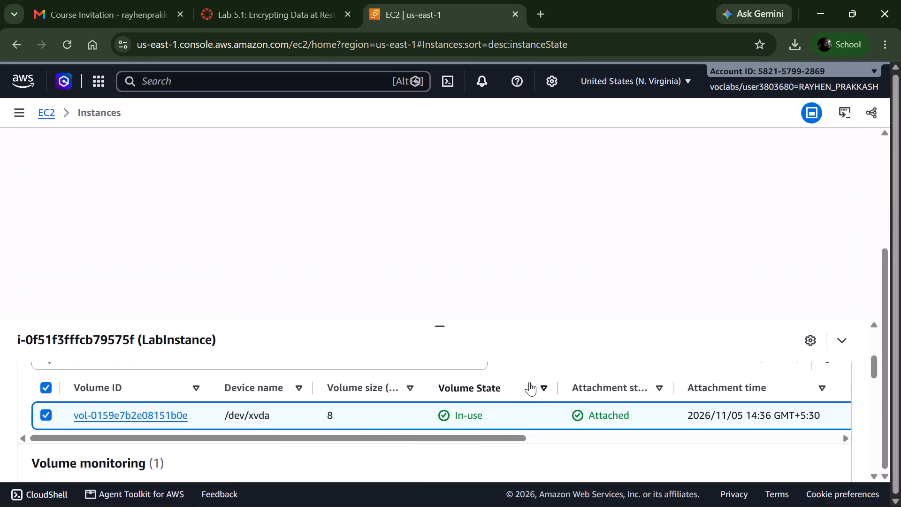
left_click(529, 382)
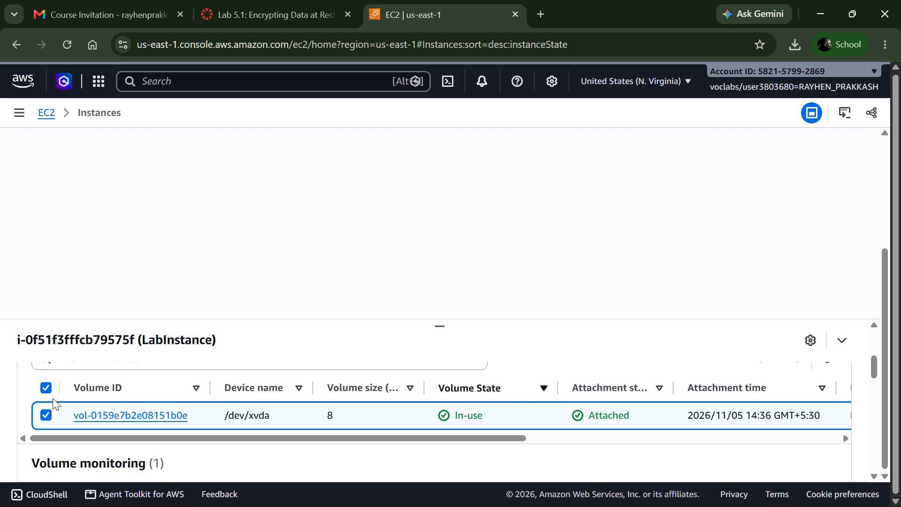
left_click(157, 391)
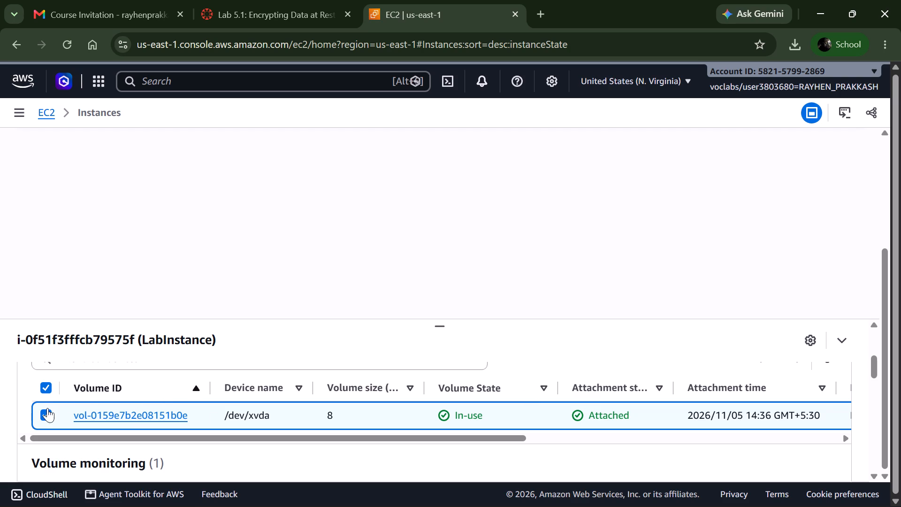
left_click(47, 414)
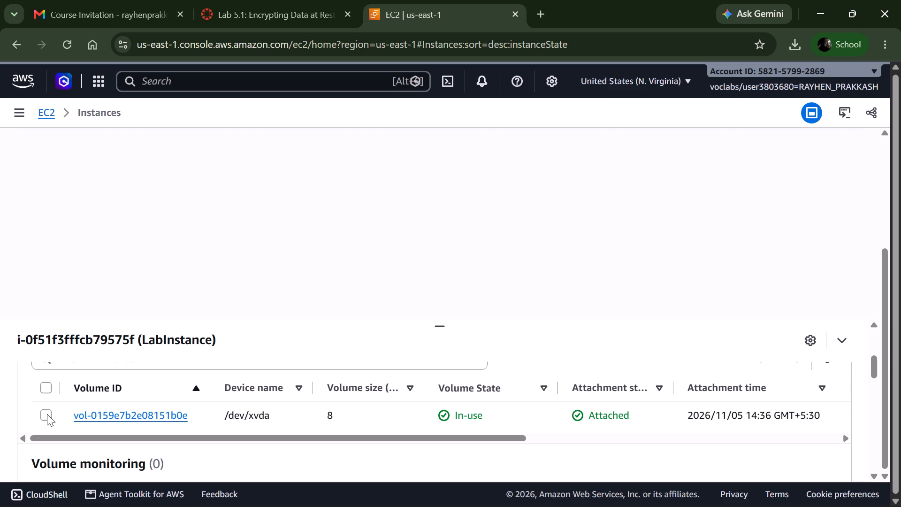
left_click(47, 414)
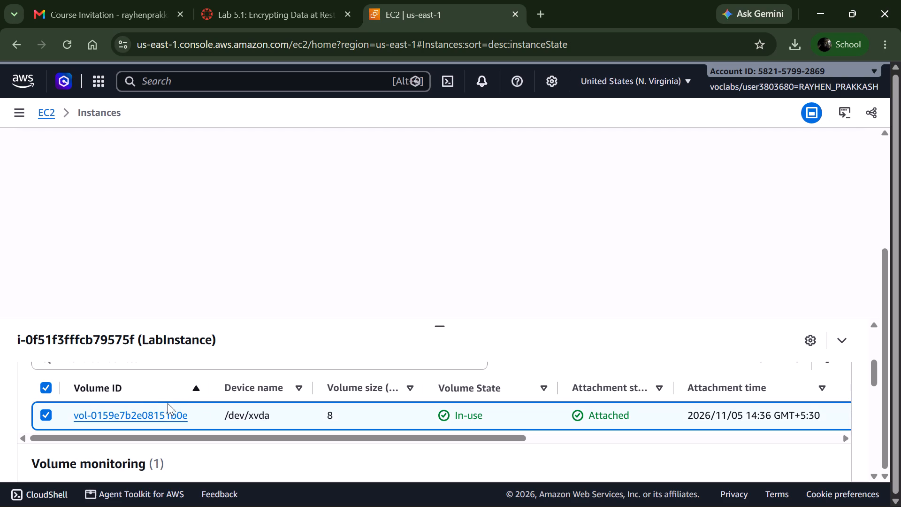
left_click(145, 388)
left_click(128, 385)
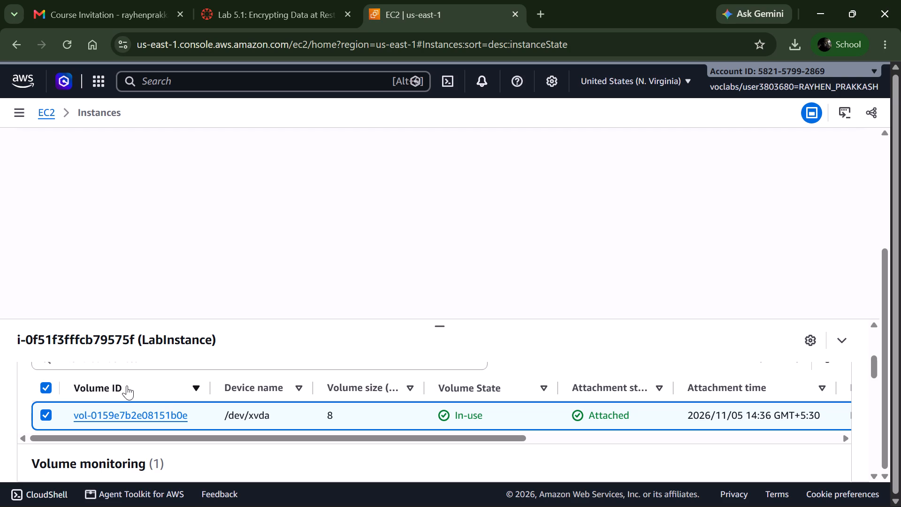
triple_click(127, 385)
triple_click(127, 385)
left_click(153, 386)
Examine the attachment, encryption and KMS key details of LabInstance's attached volume.
scroll(262, 402, "down", 2)
scroll(187, 411, "up", 1)
scroll(186, 409, "down", 3)
scroll(186, 408, "up", 4)
scroll(444, 391, "left", 13)
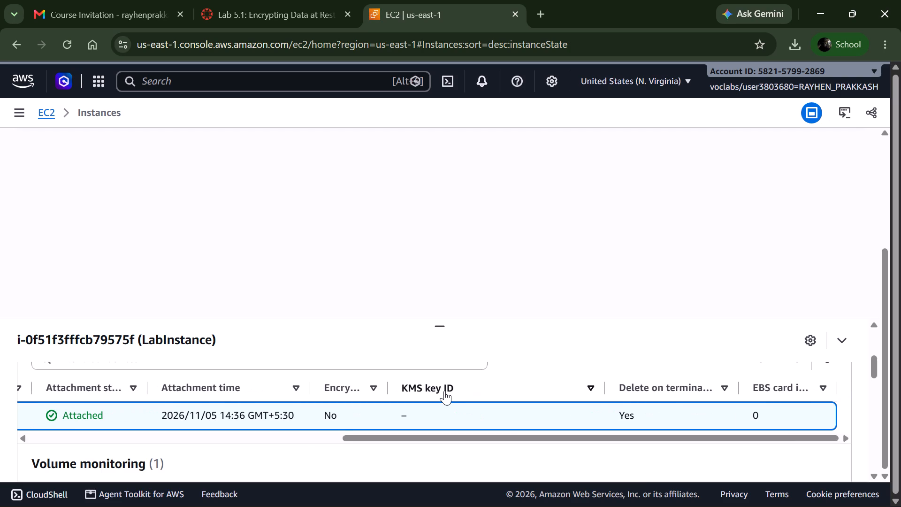
scroll(444, 391, "right", 12)
scroll(444, 391, "right", 9)
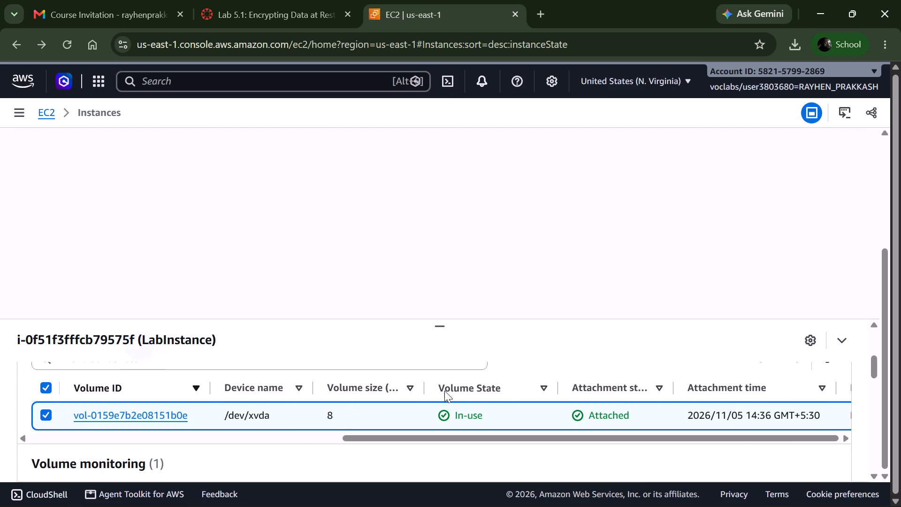
scroll(444, 391, "left", 7)
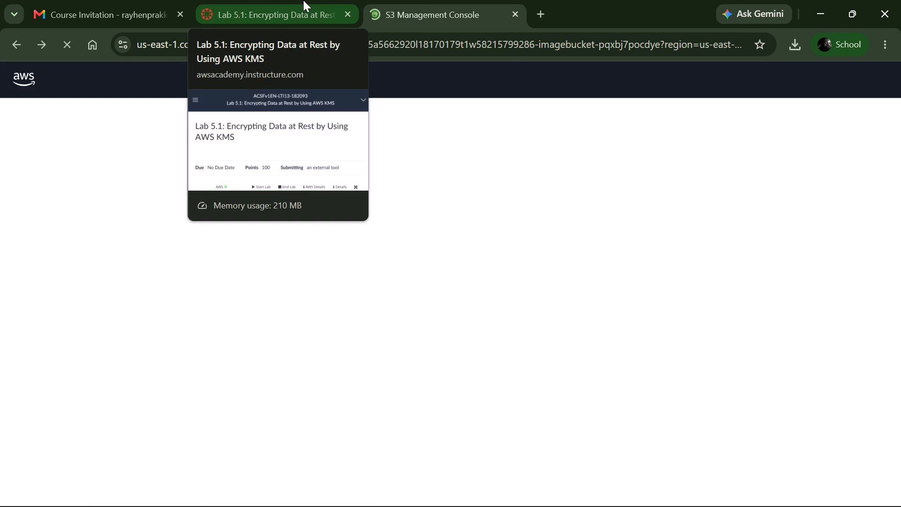
Search the AWS services for ec2 and open the EC2 Instances list.
left_click(412, 8)
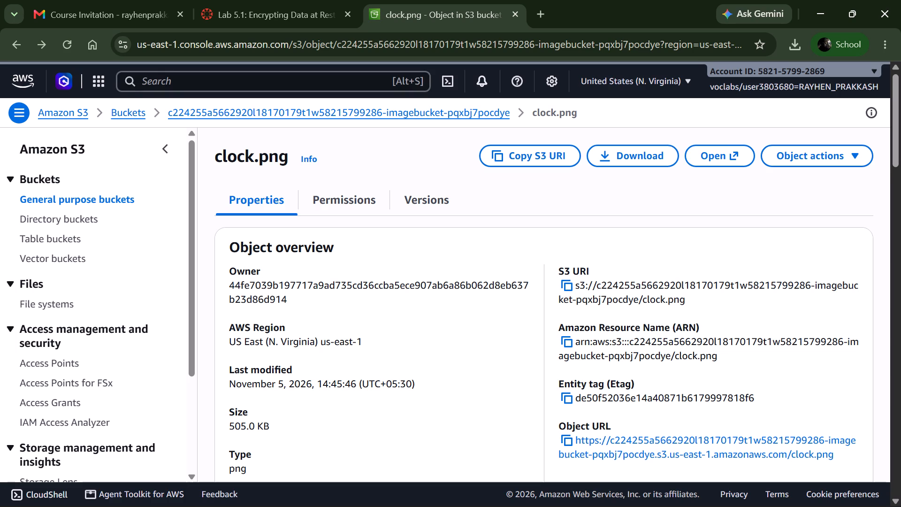
left_click(163, 78)
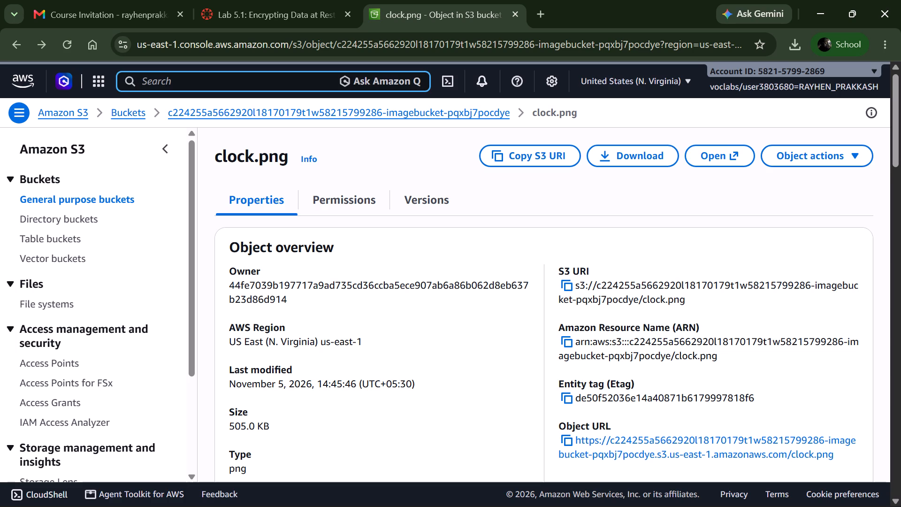
type("ec2")
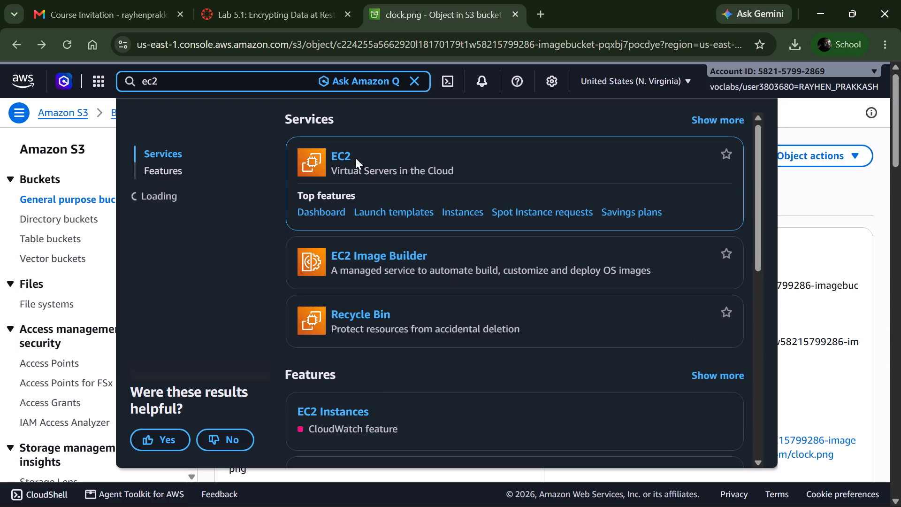
left_click(463, 210)
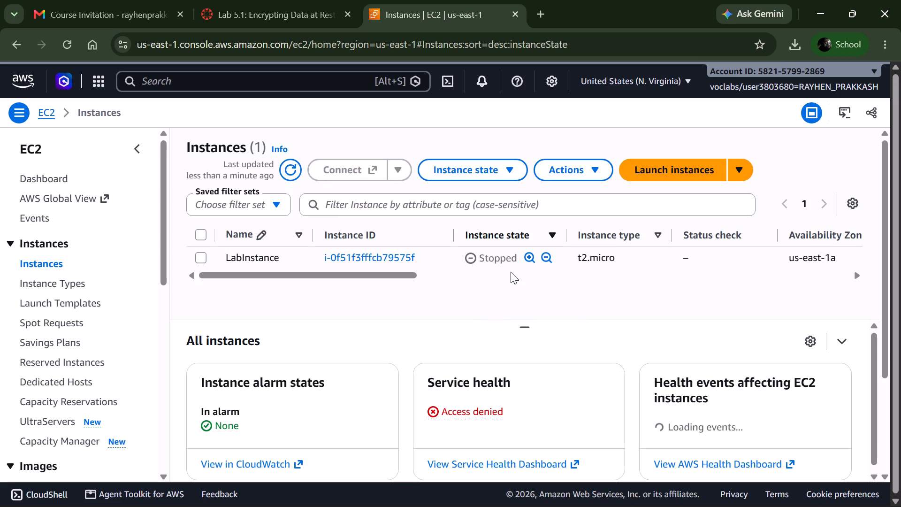
Select LabInstance and show its storage details.
left_click(202, 258)
scroll(387, 320, "down", 4)
scroll(392, 376, "down", 3)
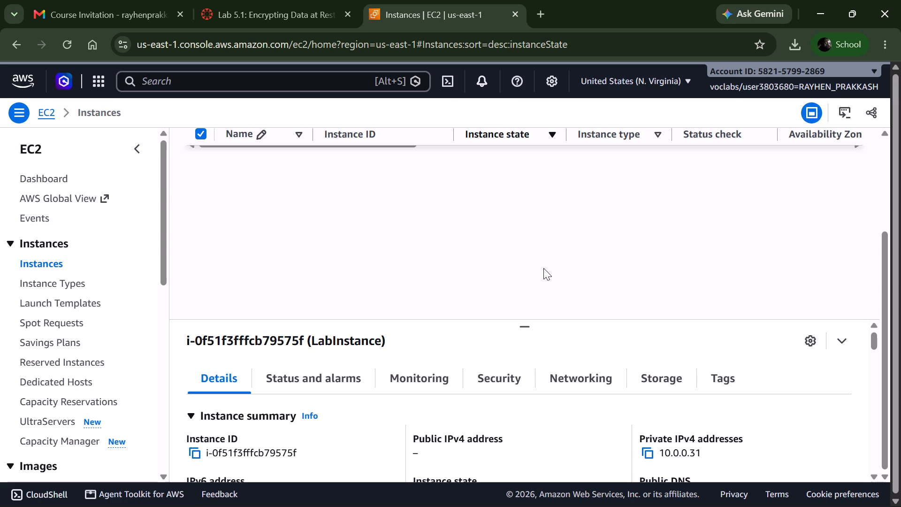
left_click(660, 377)
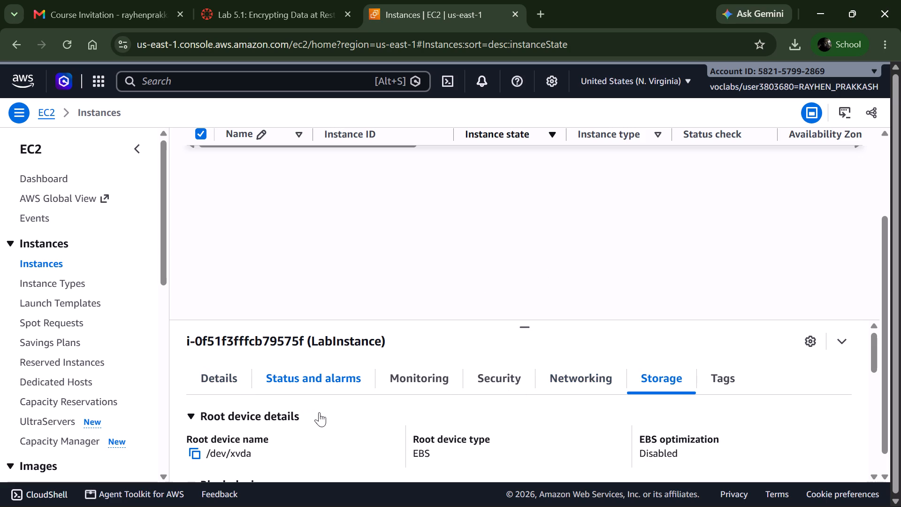
Examine LabInstance's /dev/xvda block device, including its volume state, attachment, encryption and KMS key.
scroll(320, 412, "down", 2)
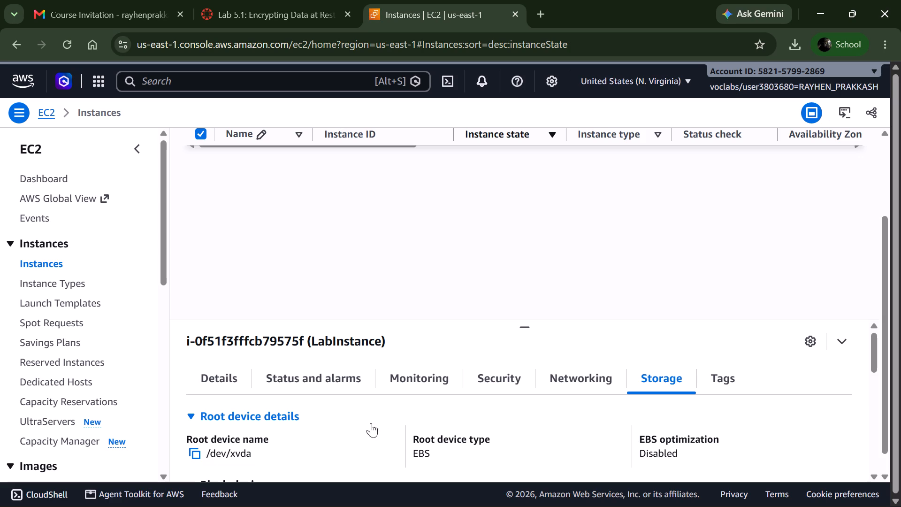
scroll(312, 425, "down", 2)
scroll(312, 425, "up", 1)
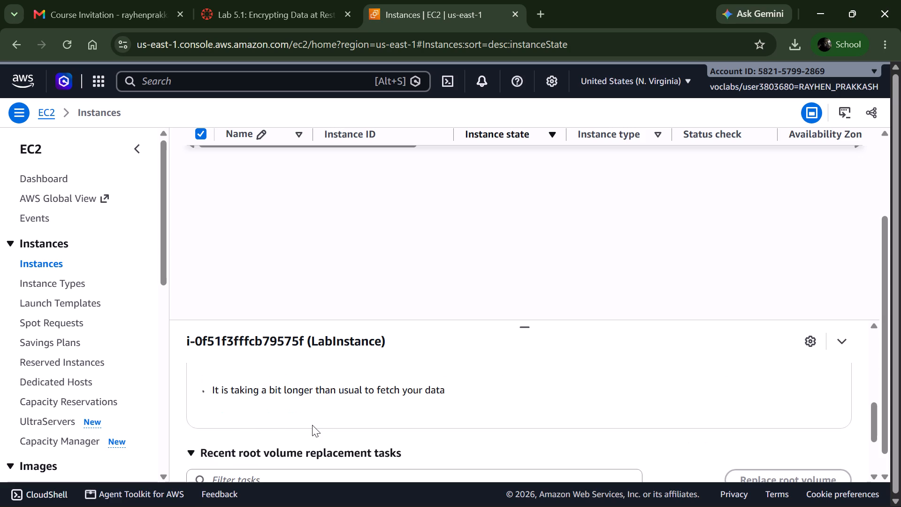
scroll(312, 425, "up", 2)
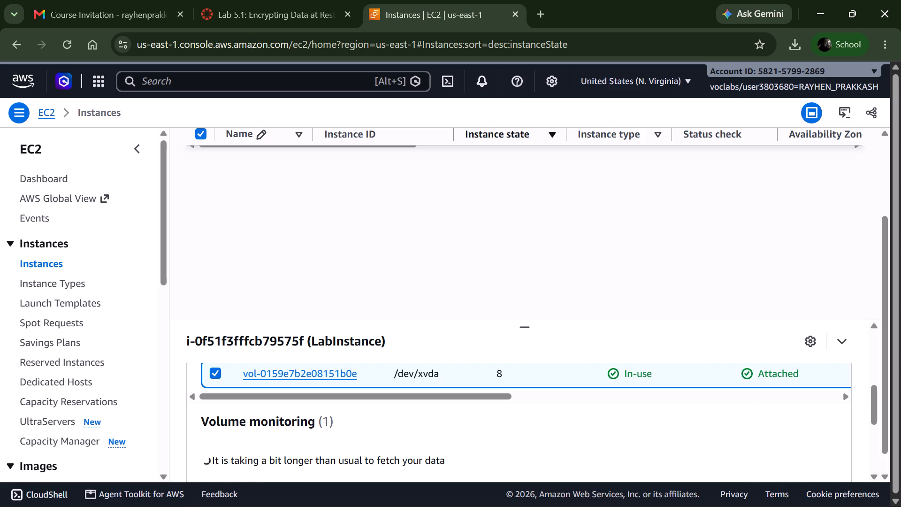
scroll(370, 426, "down", 1)
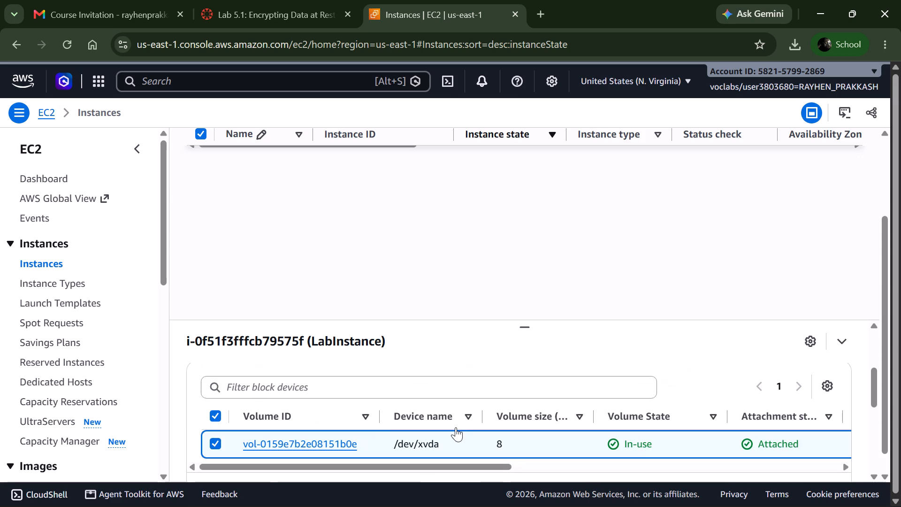
scroll(456, 427, "down", 2)
scroll(456, 427, "up", 2)
scroll(456, 427, "left", 7)
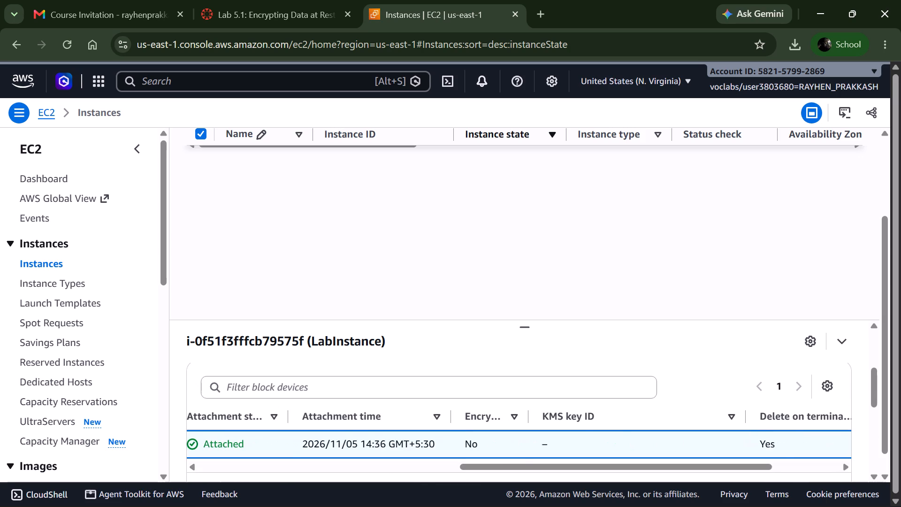
scroll(456, 427, "right", 10)
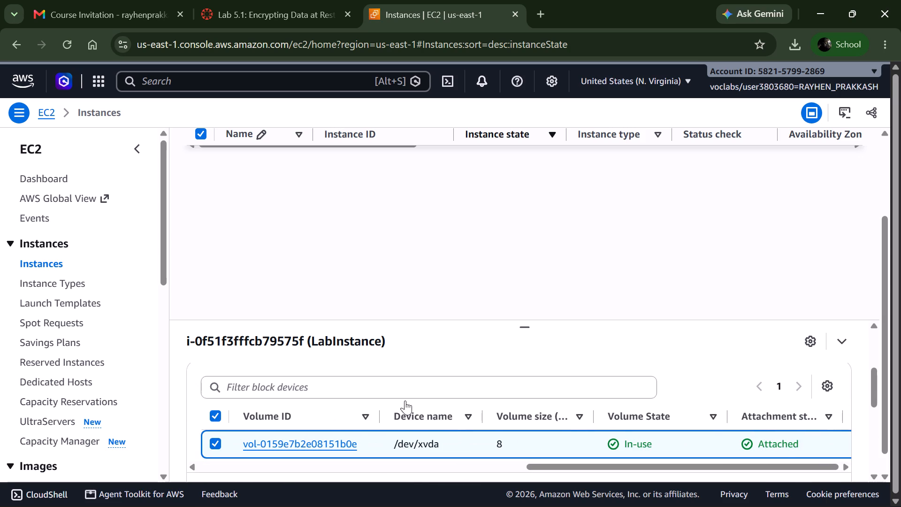
scroll(358, 338, "up", 5)
scroll(423, 313, "up", 6)
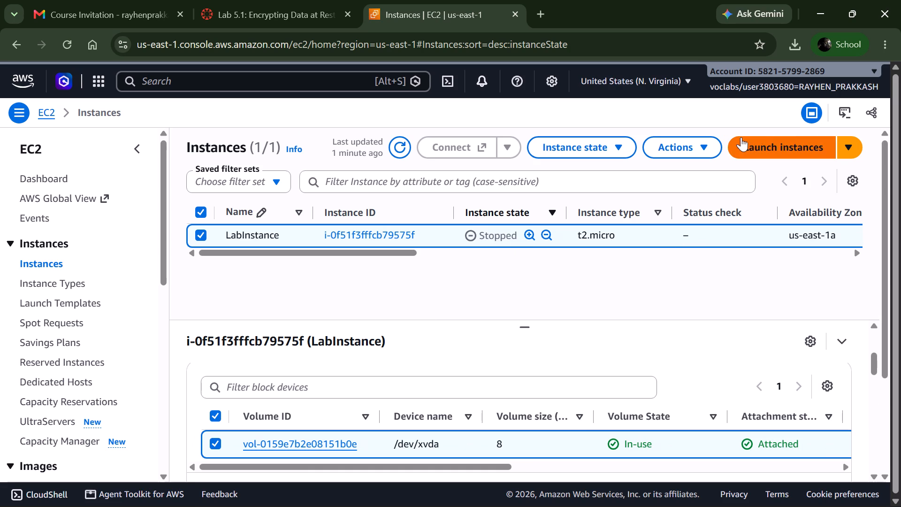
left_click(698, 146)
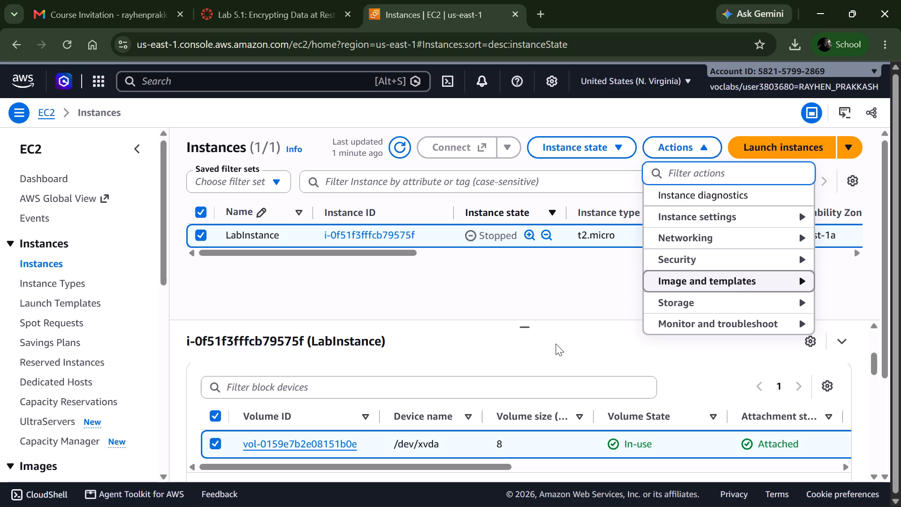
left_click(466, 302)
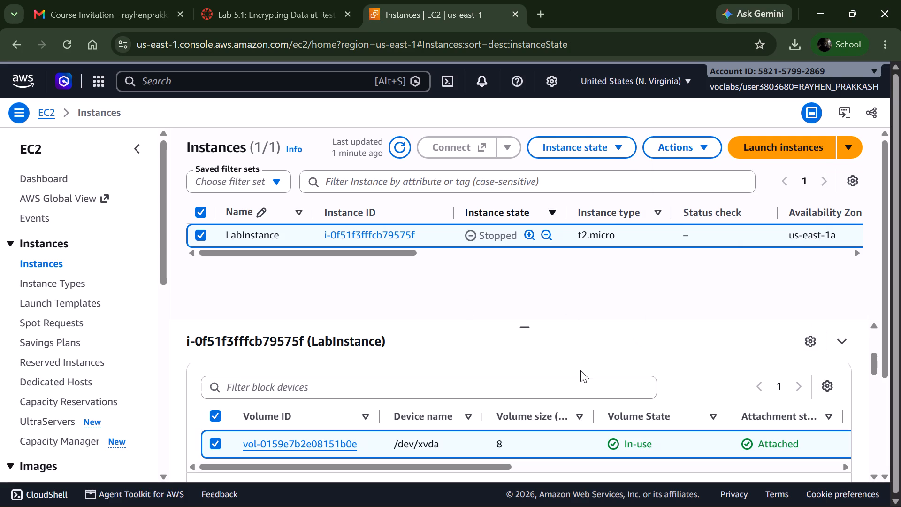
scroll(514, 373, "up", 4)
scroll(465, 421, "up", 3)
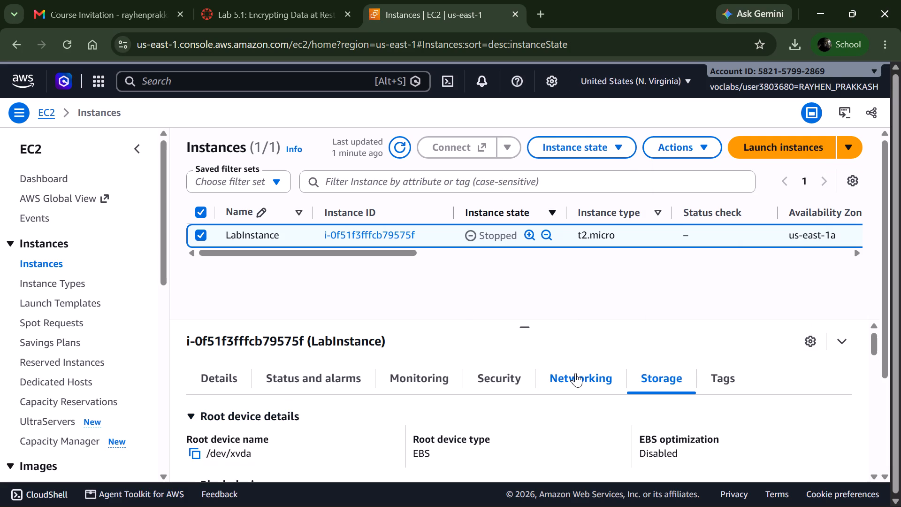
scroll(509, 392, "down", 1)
Examine LabInstance's storage details, covering the block devices table and the volume monitoring graphs.
scroll(509, 392, "down", 5)
scroll(476, 415, "down", 4)
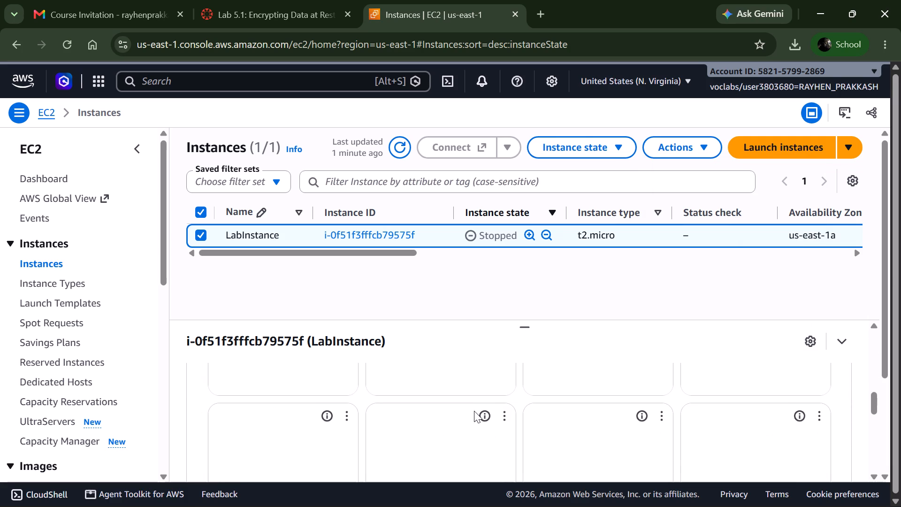
scroll(404, 406, "down", 4)
scroll(201, 411, "down", 5)
scroll(204, 407, "up", 12)
scroll(204, 407, "up", 9)
left_click_drag(874, 408, 874, 414)
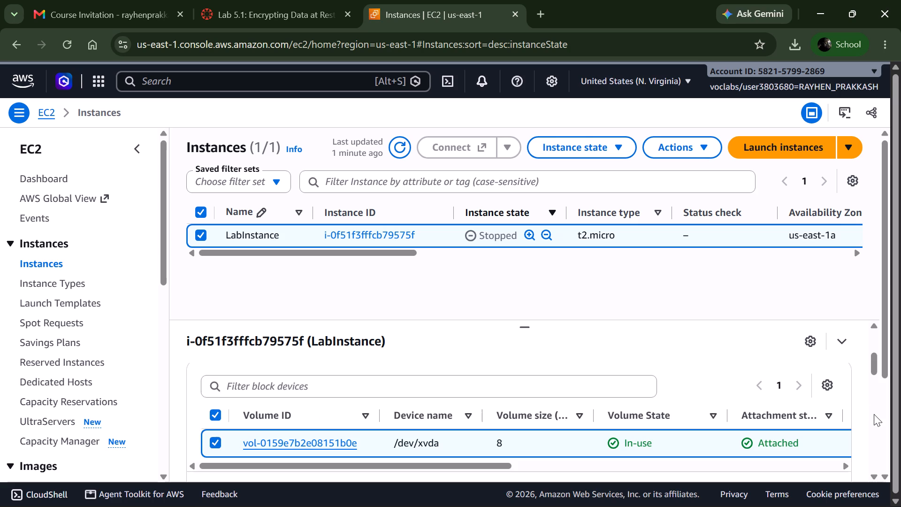
left_click_drag(874, 414, 875, 383)
left_click_drag(875, 367, 878, 395)
left_click_drag(873, 365, 872, 424)
scroll(727, 419, "down", 5)
scroll(706, 372, "up", 5)
scroll(707, 370, "down", 4)
scroll(707, 366, "up", 2)
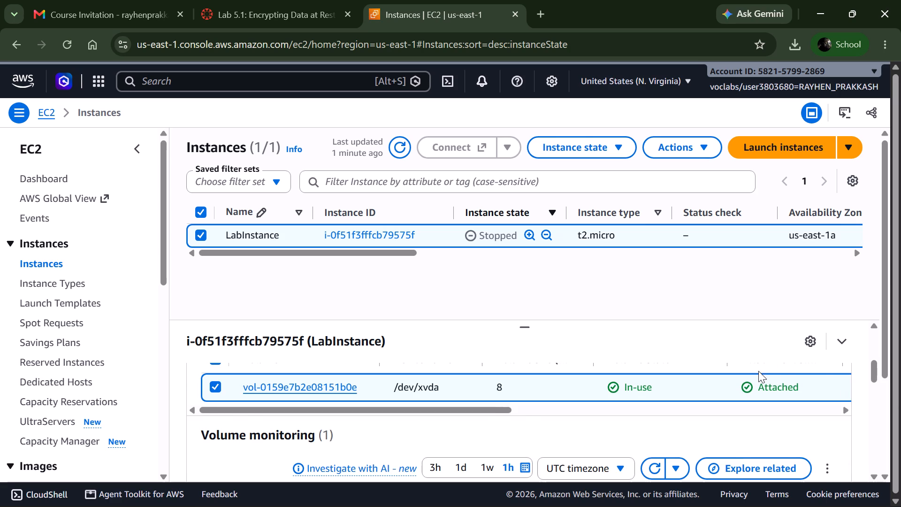
scroll(744, 430, "down", 3)
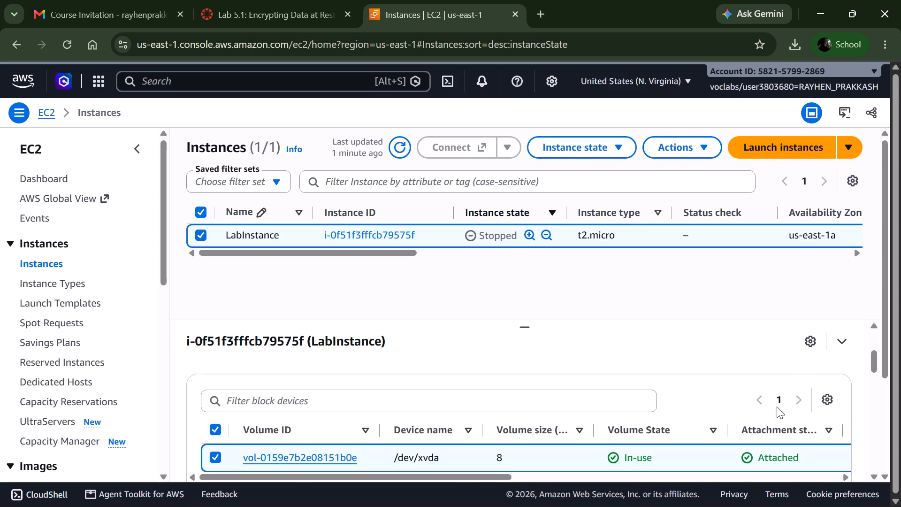
scroll(771, 405, "up", 4)
scroll(761, 405, "down", 5)
scroll(761, 401, "up", 3)
scroll(761, 400, "down", 1)
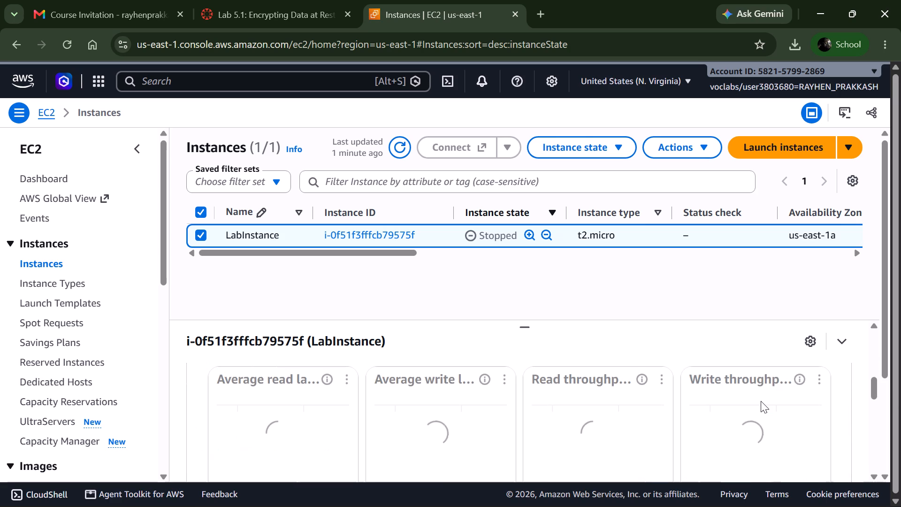
left_click_drag(872, 382, 868, 438)
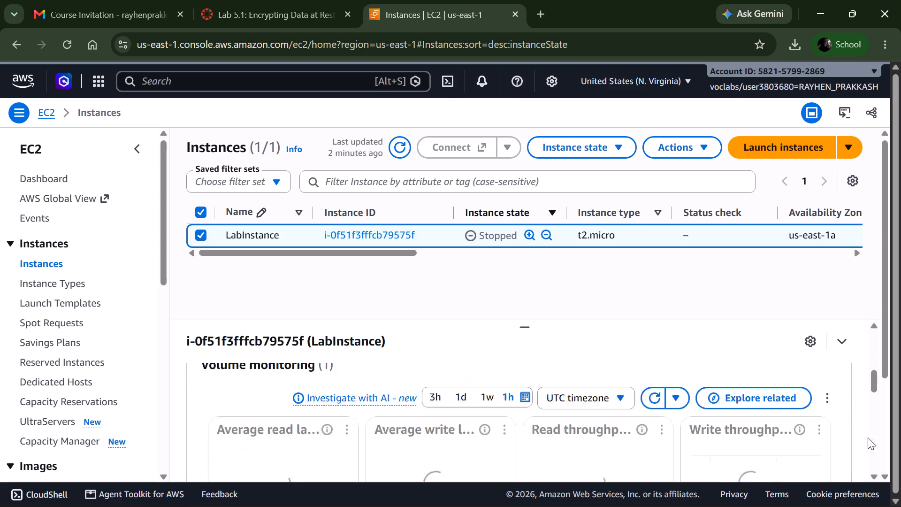
left_click_drag(868, 438, 867, 438)
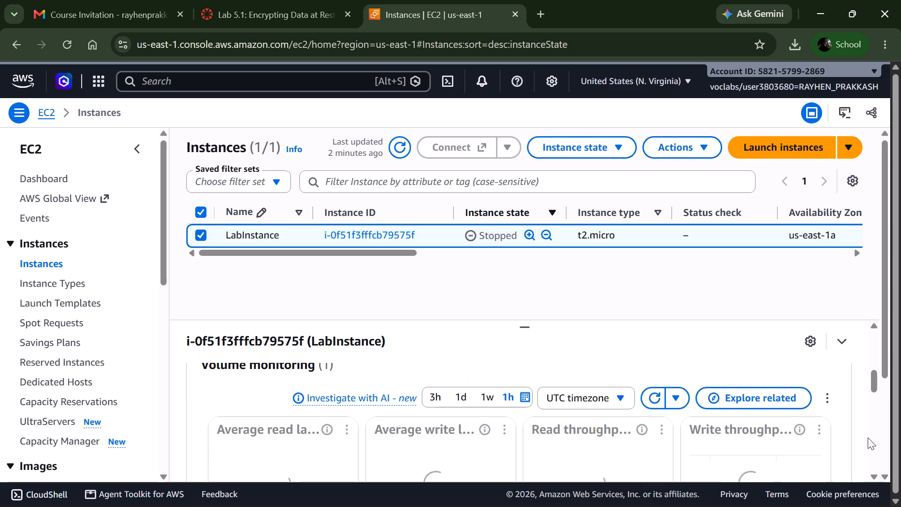
left_click_drag(873, 405, 870, 456)
left_click_drag(878, 403, 877, 320)
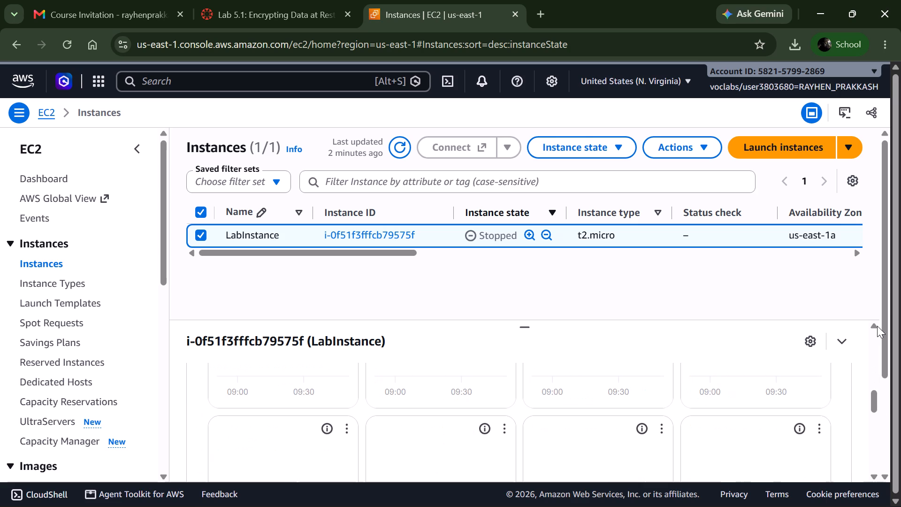
scroll(500, 368, "up", 5)
scroll(400, 304, "down", 4)
scroll(458, 366, "up", 5)
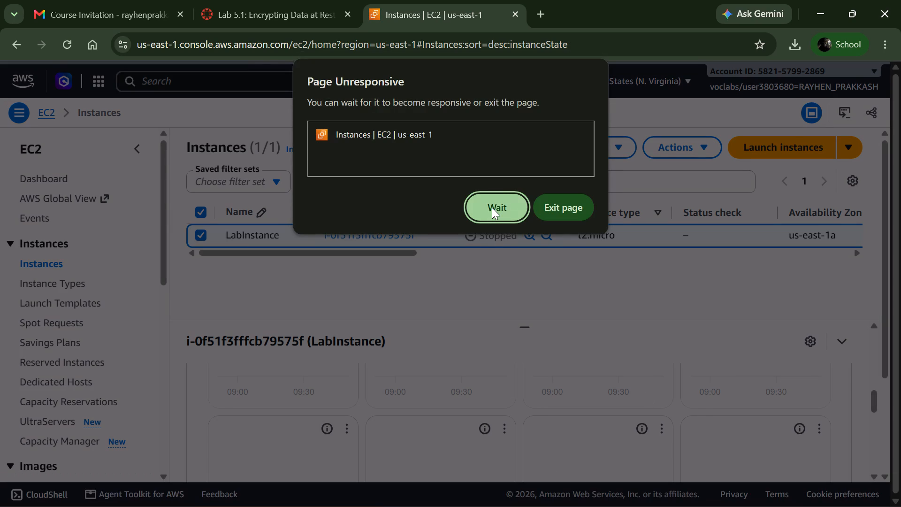
Choose to wait for the unresponsive EC2 Instances page instead of exiting it.
left_click(492, 207)
scroll(591, 377, "up", 3)
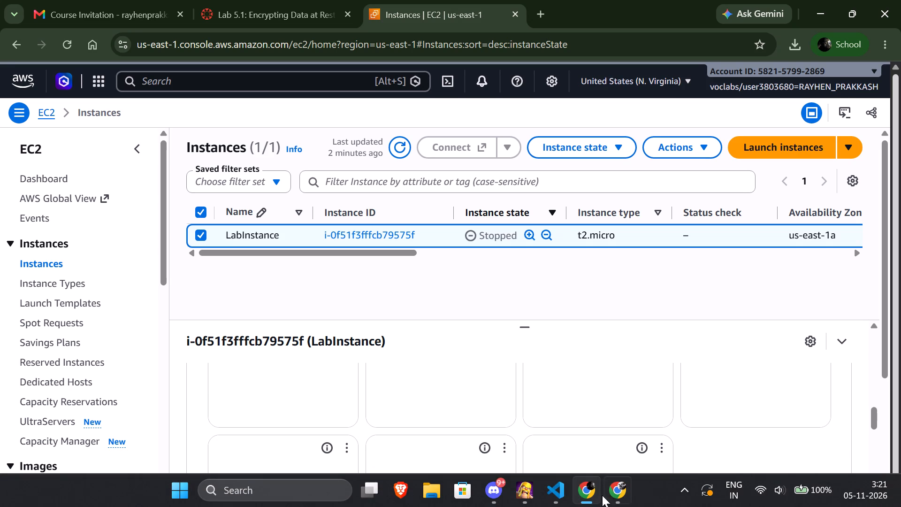
Switch to the Clash of Clans game window and close it.
left_click(522, 495)
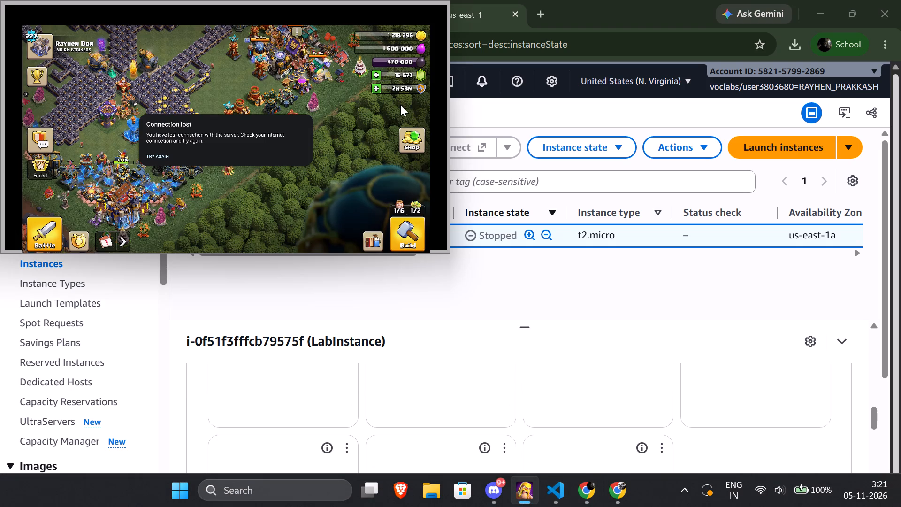
left_click(435, 15)
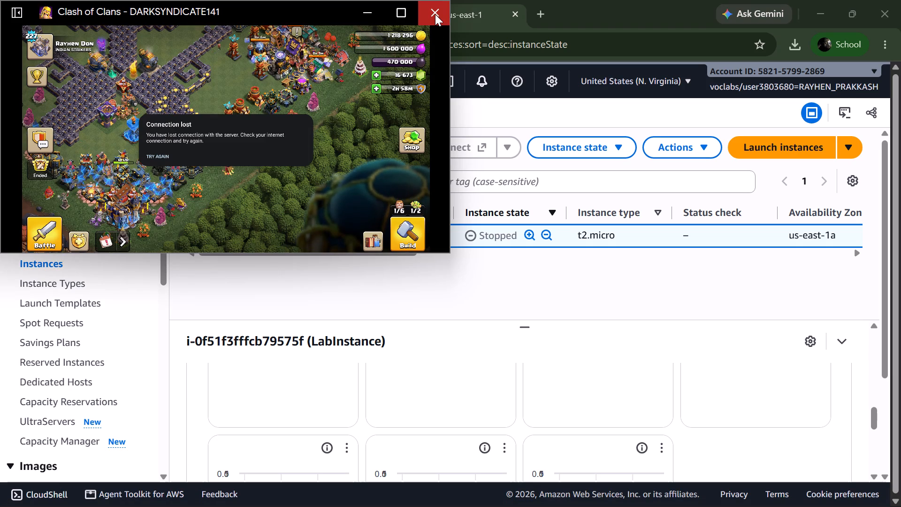
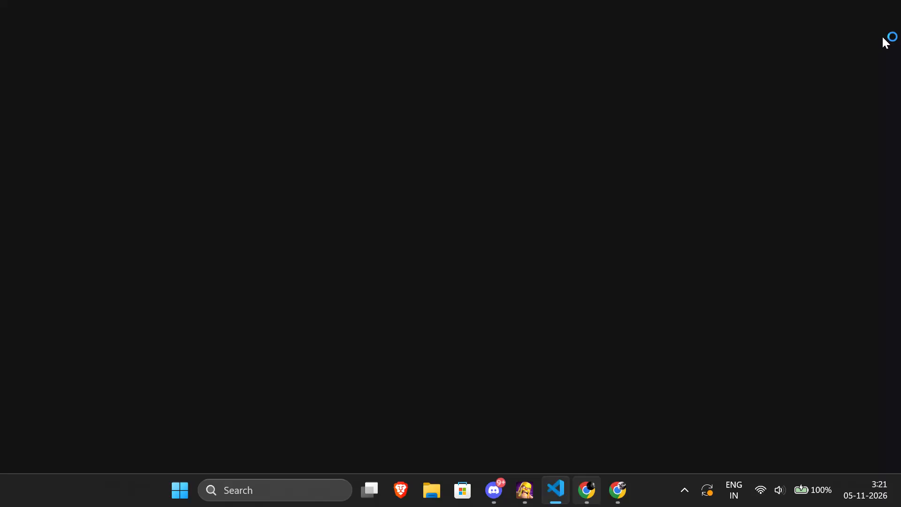
Close the Visual Studio Code window showing the coc farm project.
left_click(882, 8)
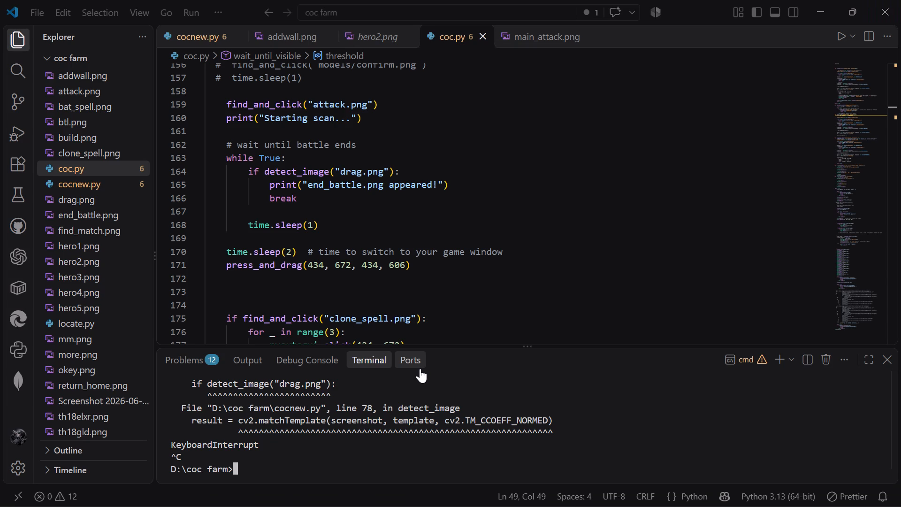
Restart the graphics driver to recover the sluggish display.
key("ctrl+shift+super+b")
key("ctrl+shift+super+b")
key("ctrl+shift+super+b")
key("ctrl+shift+super+b")
key("ctrl+shift+super+b")
key("ctrl+shift+super+b")
key("ctrl+shift+super+b")
key("ctrl+shift+super+b")
key("ctrl+shift+super+b")
key("ctrl+shift+super+b")
key("ctrl+shift+super+b")
key("ctrl+shift+super+b")
key("ctrl+shift+super+b")
key("ctrl+shift+super+b")
key("ctrl+shift+super+b")
key("ctrl+shift+super+b")
key("ctrl+shift+super+b")
key("ctrl+shift+super+b")
key("ctrl+shift+super+b")
key("ctrl+shift+super+b")
key("ctrl+shift+super+b")
key("ctrl+shift+super+b")
key("ctrl+shift+super+b")
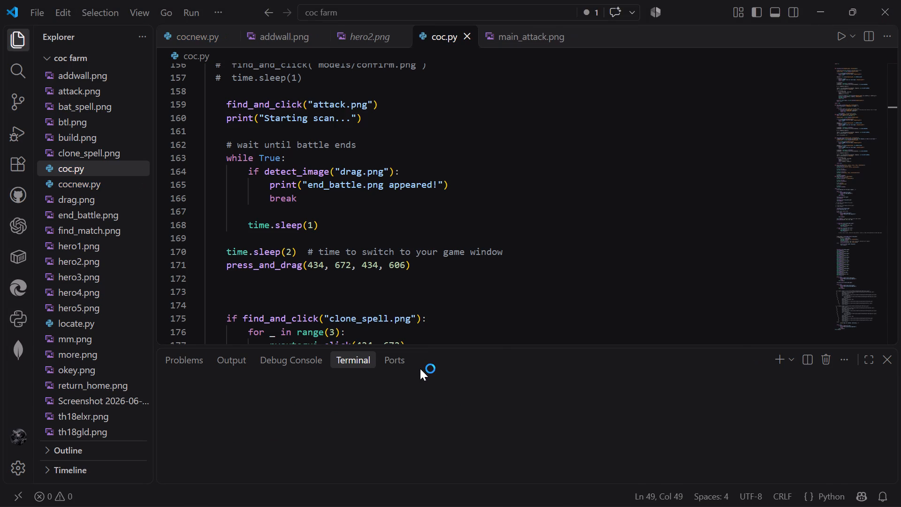
Review LabInstance's storage details on the EC2 Instances page, from the volume monitoring graphs back to the block devices table.
scroll(515, 304, "down", 5)
scroll(515, 305, "up", 5)
scroll(515, 305, "down", 4)
scroll(515, 305, "up", 3)
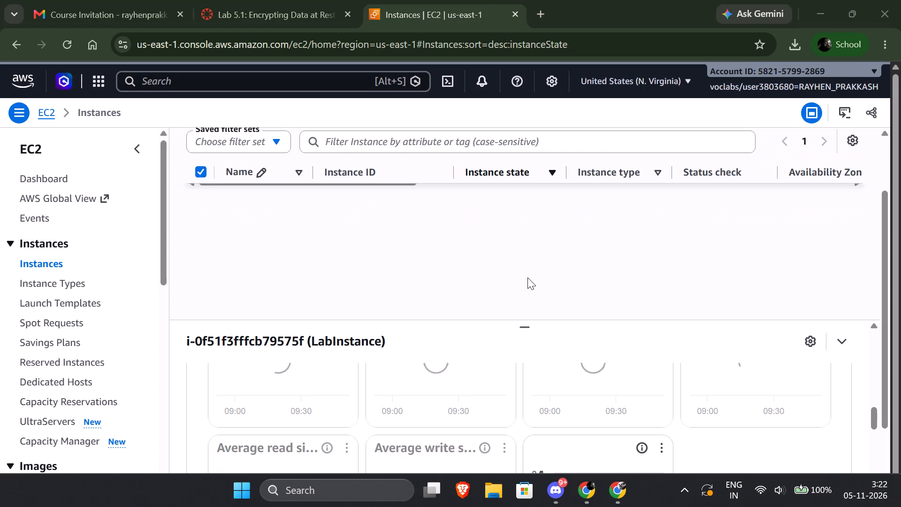
scroll(527, 277, "up", 8)
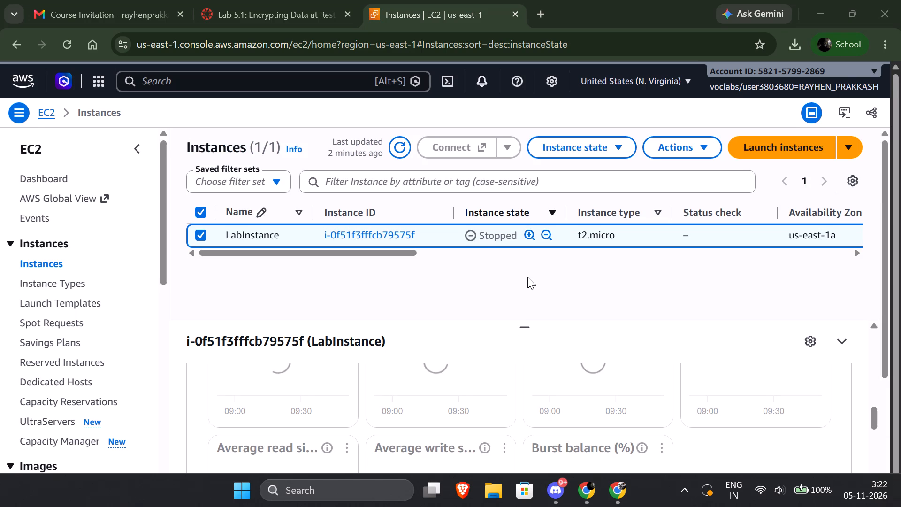
scroll(522, 383, "down", 2)
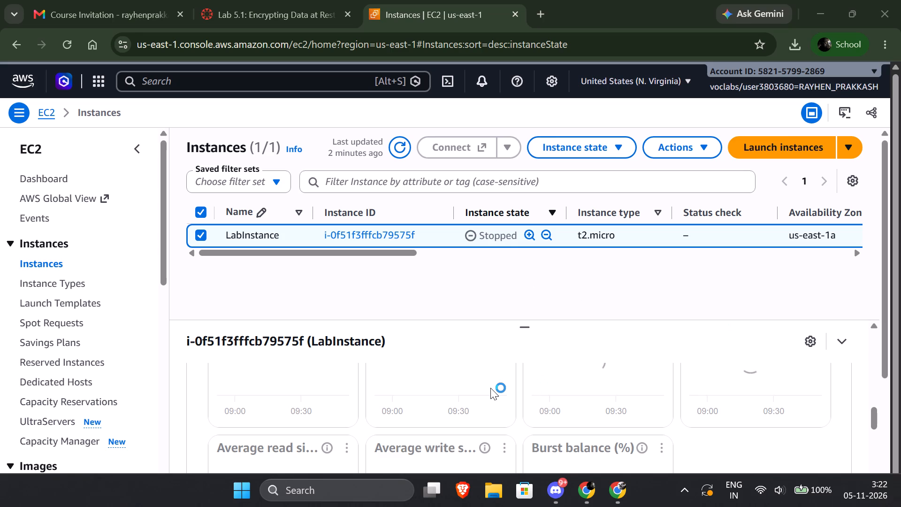
scroll(490, 388, "down", 1)
scroll(490, 388, "up", 3)
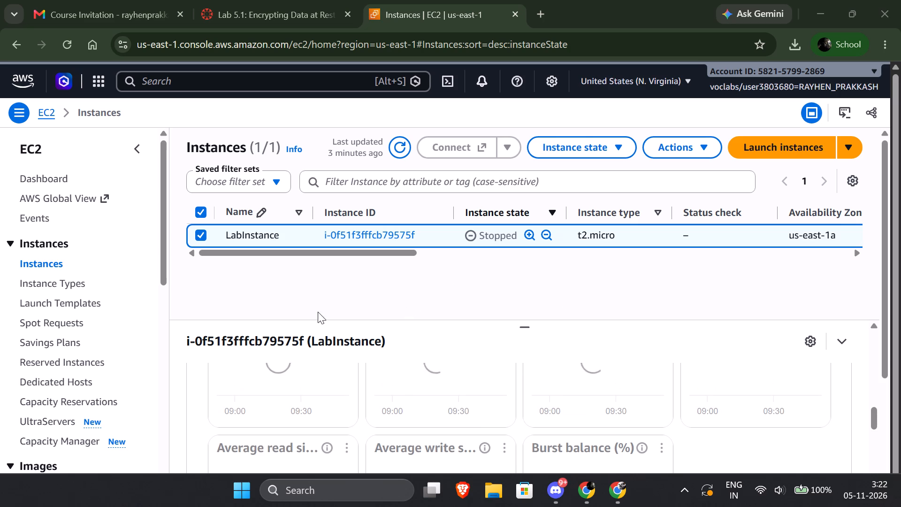
scroll(586, 408, "up", 9)
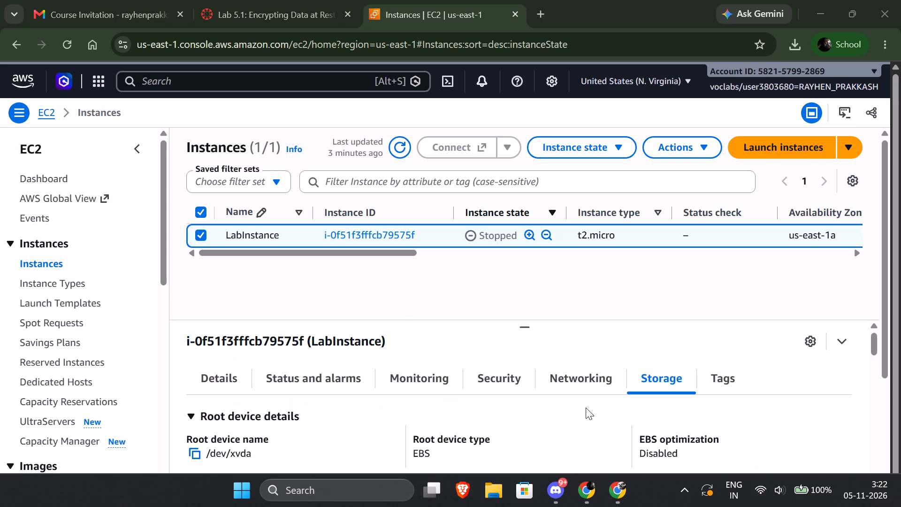
scroll(494, 409, "down", 2)
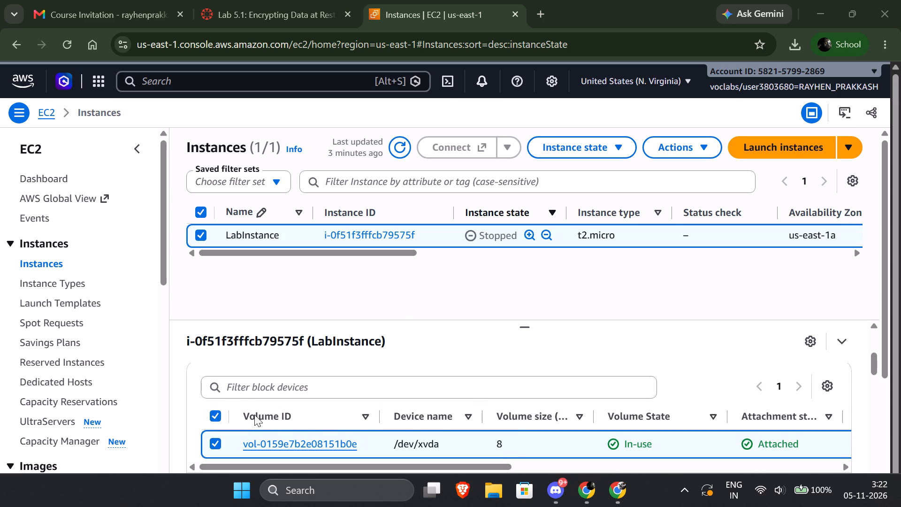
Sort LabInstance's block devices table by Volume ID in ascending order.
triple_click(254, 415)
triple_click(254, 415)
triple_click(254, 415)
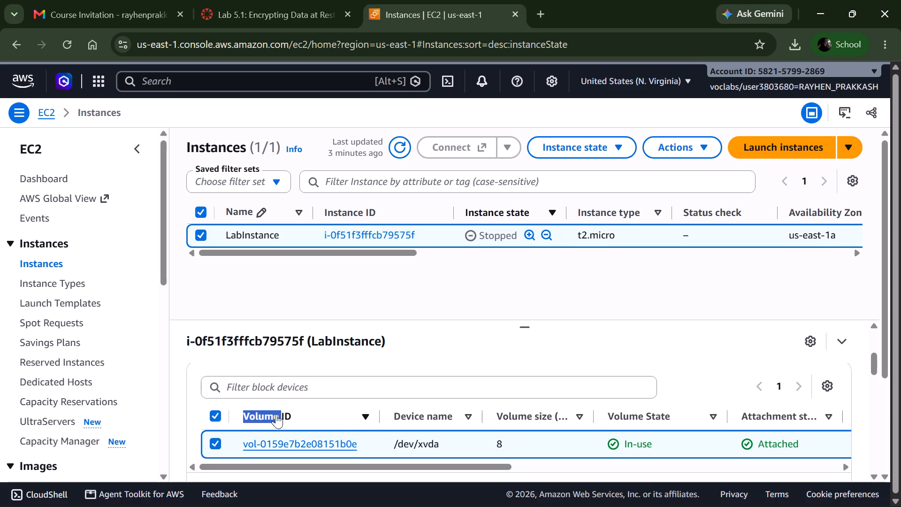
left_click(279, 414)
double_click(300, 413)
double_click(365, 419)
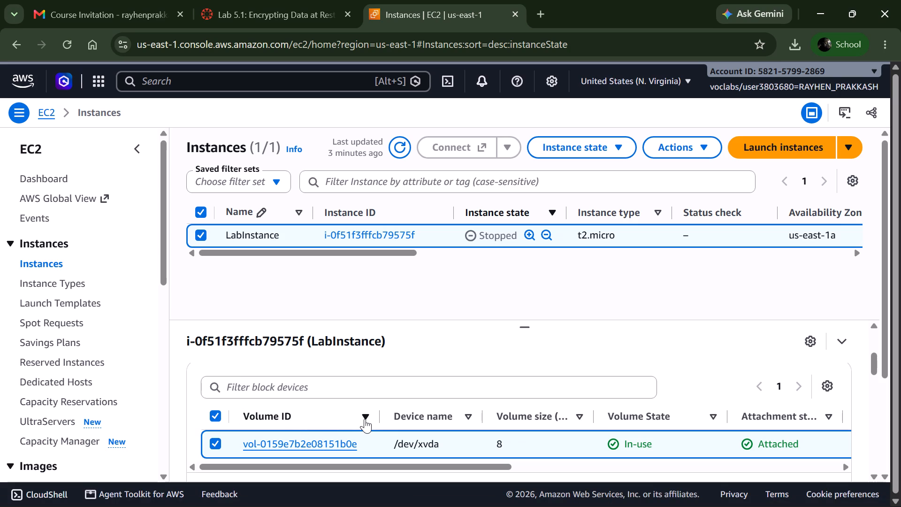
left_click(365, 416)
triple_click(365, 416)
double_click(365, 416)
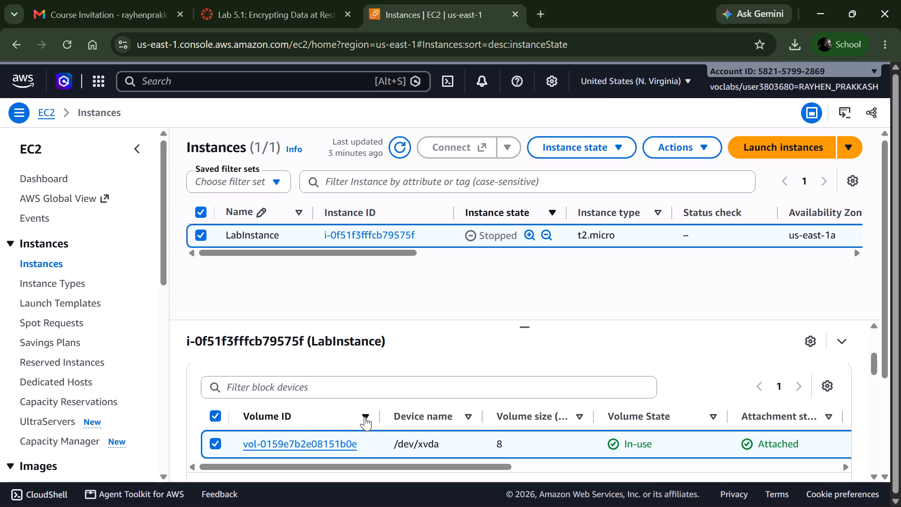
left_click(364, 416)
Examine LabInstance's root device details, block devices table and volume monitoring graphs.
scroll(429, 415, "down", 3)
scroll(429, 416, "up", 2)
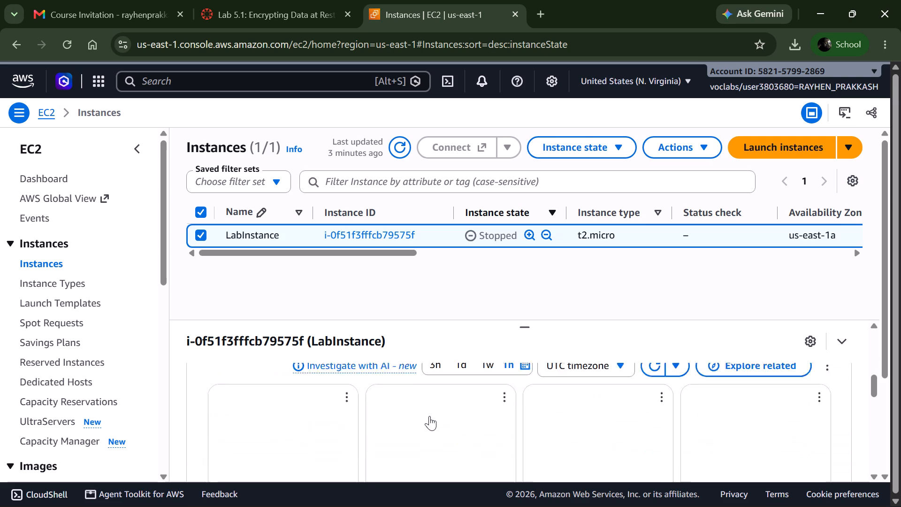
scroll(800, 425, "up", 3)
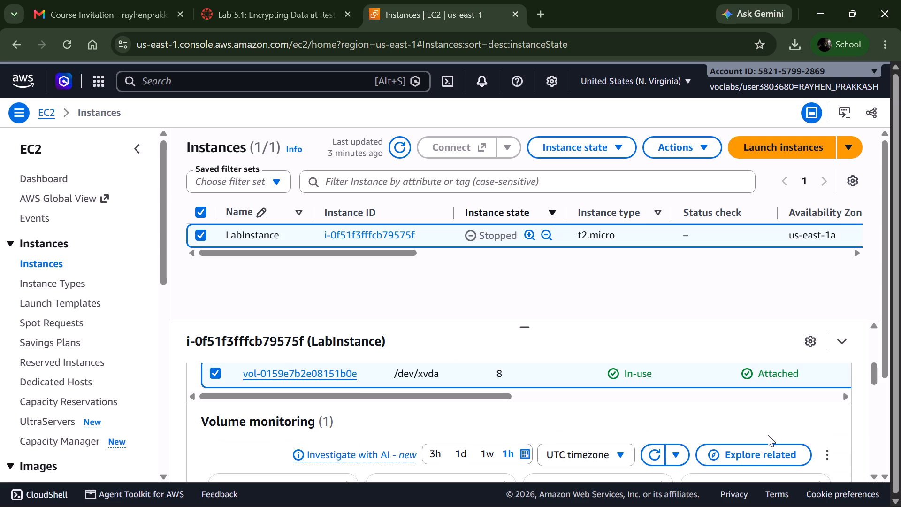
scroll(555, 423, "up", 2)
scroll(531, 423, "down", 3)
scroll(530, 423, "up", 7)
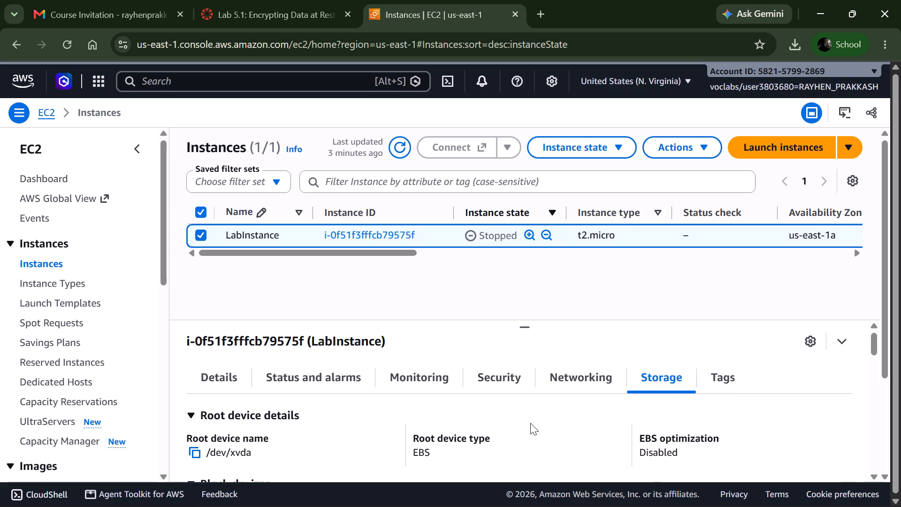
scroll(530, 423, "down", 2)
scroll(530, 423, "up", 1)
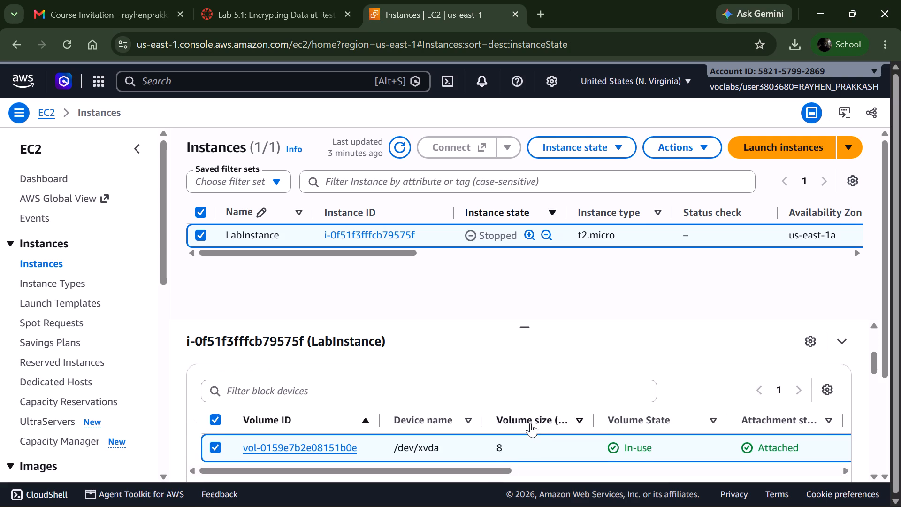
scroll(530, 423, "up", 1)
scroll(507, 417, "down", 3)
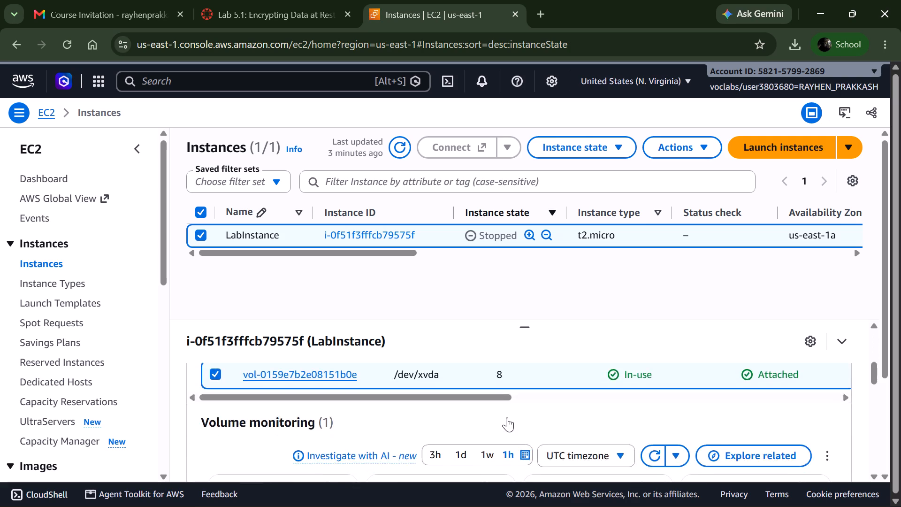
scroll(507, 417, "down", 3)
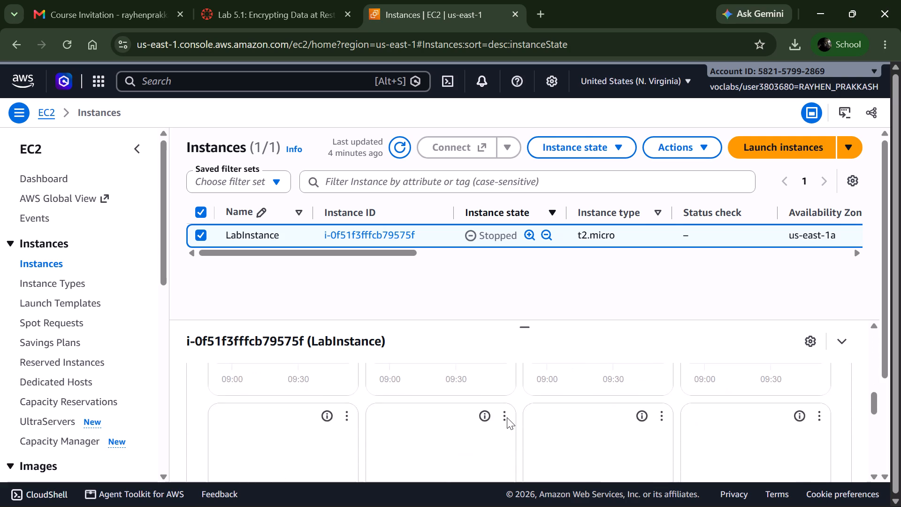
scroll(507, 417, "up", 11)
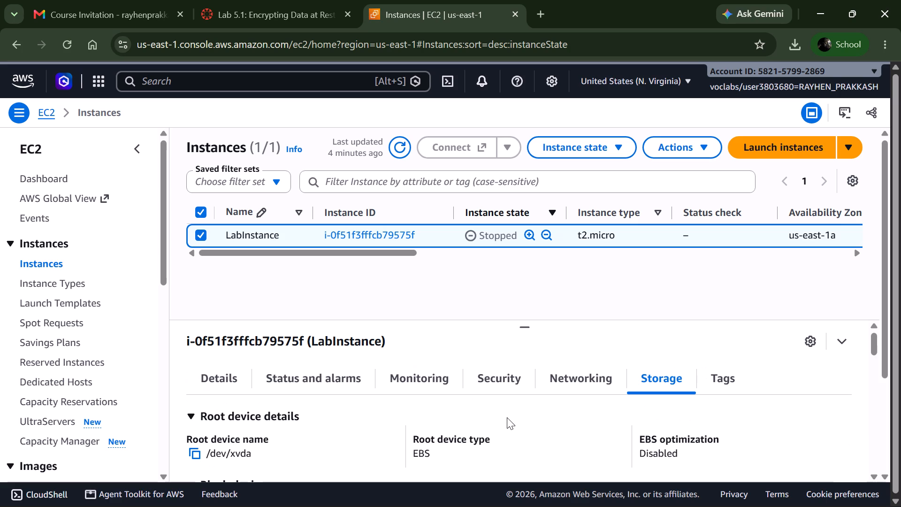
scroll(542, 421, "down", 1)
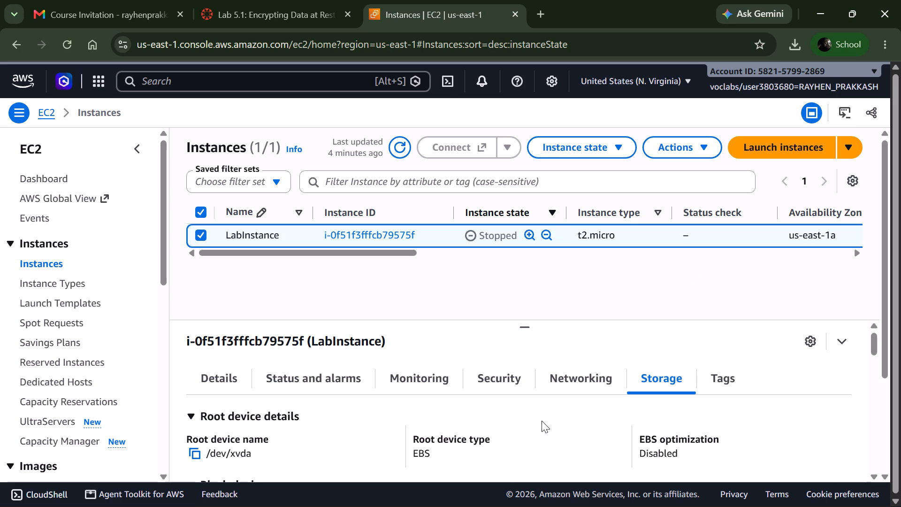
scroll(459, 428, "down", 2)
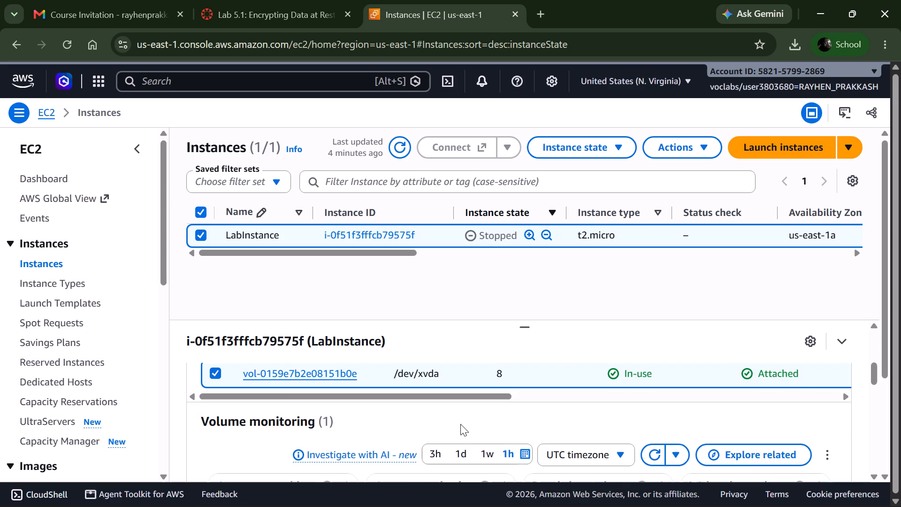
scroll(460, 423, "up", 1)
scroll(460, 423, "down", 1)
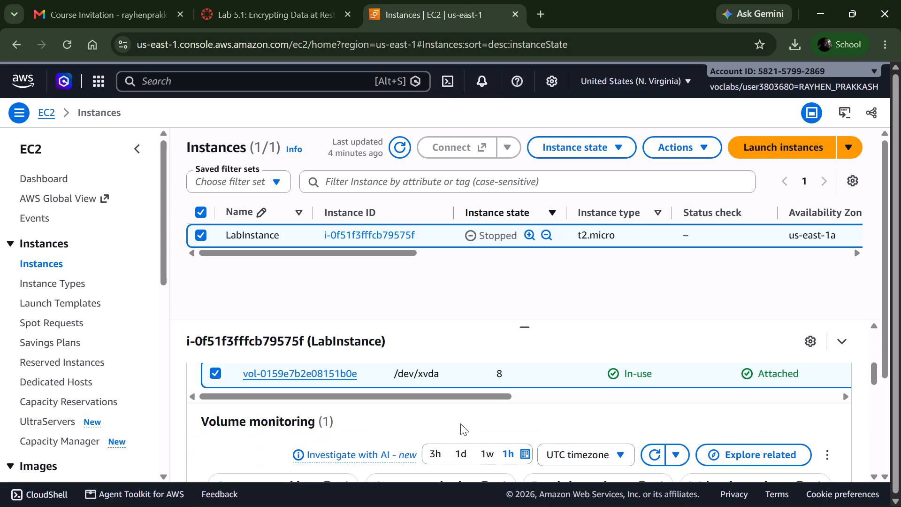
scroll(460, 423, "up", 1)
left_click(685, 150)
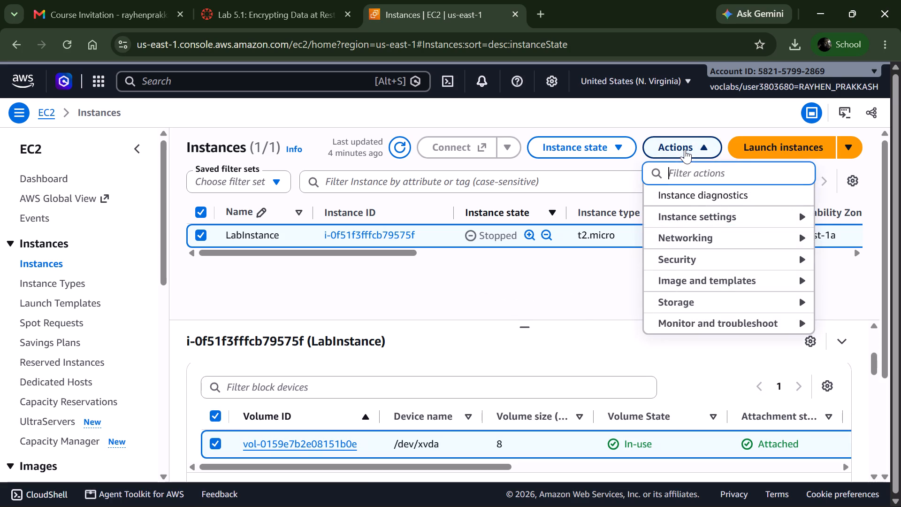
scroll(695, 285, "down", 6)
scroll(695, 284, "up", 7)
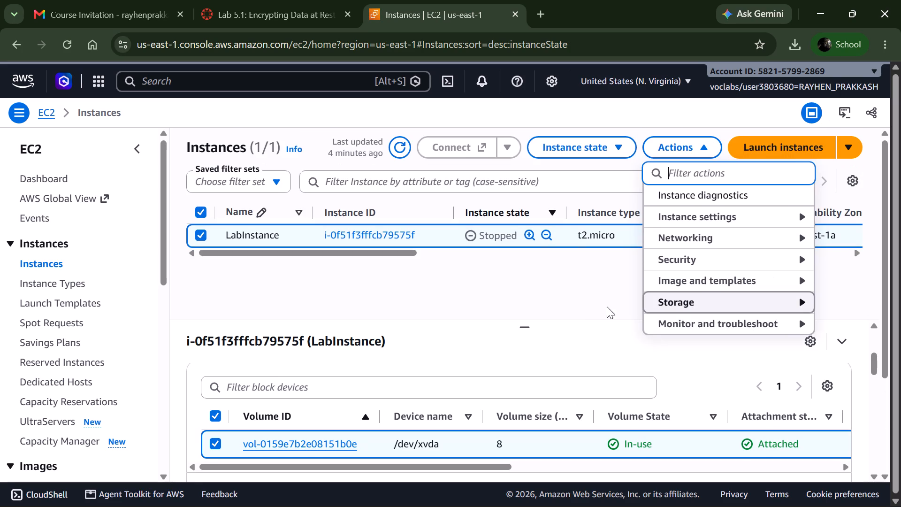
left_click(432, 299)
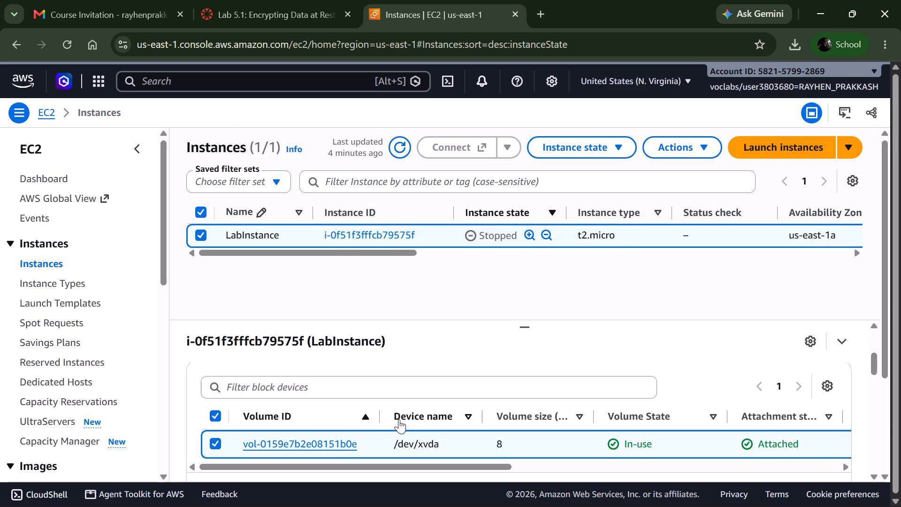
Examine the remaining columns of LabInstance's row, including network addresses, security group, key name, launch time, platform and operator.
scroll(416, 416, "up", 3)
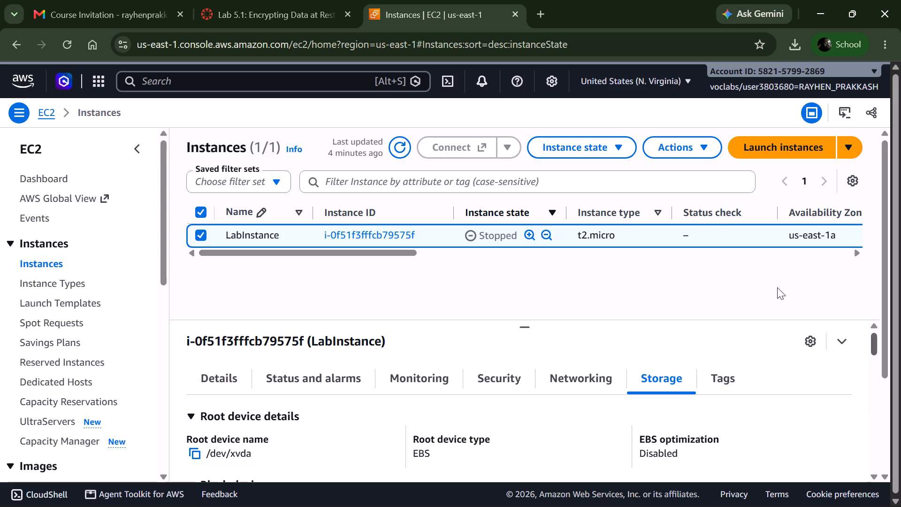
scroll(777, 287, "left", 5)
scroll(797, 231, "left", 3)
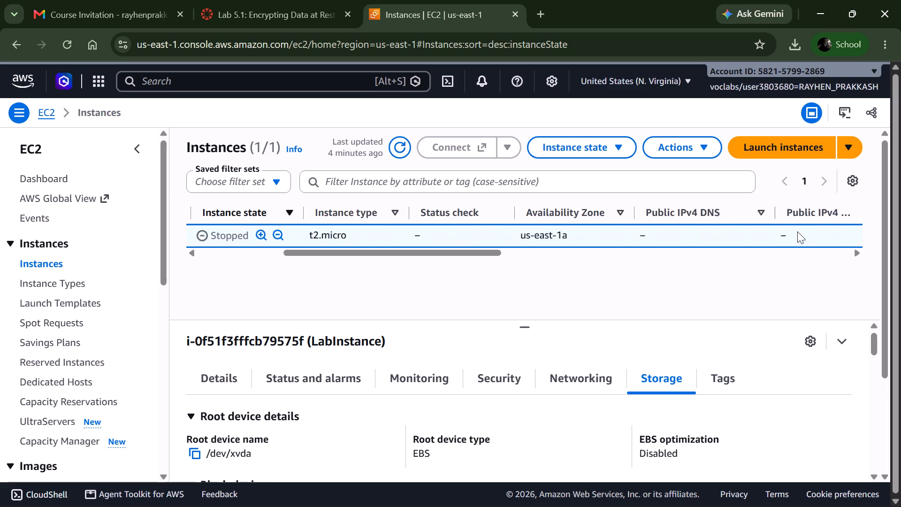
scroll(797, 231, "left", 8)
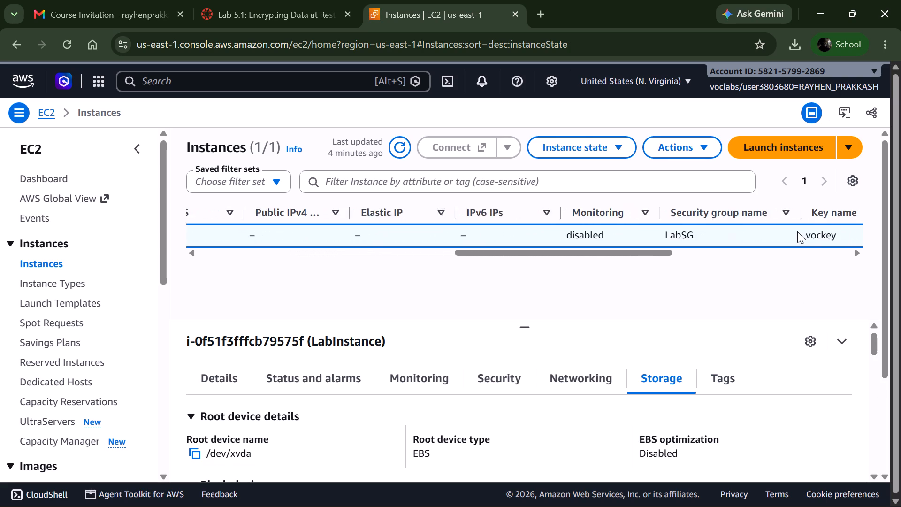
scroll(797, 231, "left", 3)
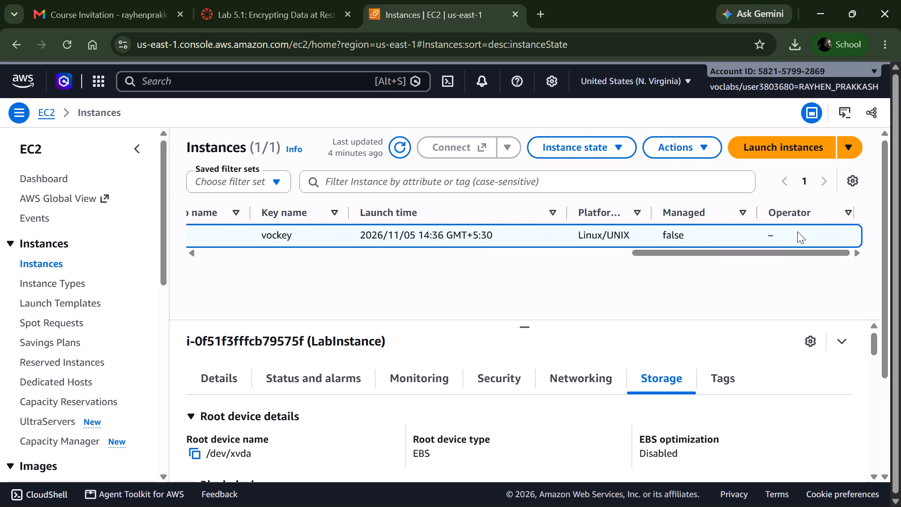
scroll(711, 280, "left", 10)
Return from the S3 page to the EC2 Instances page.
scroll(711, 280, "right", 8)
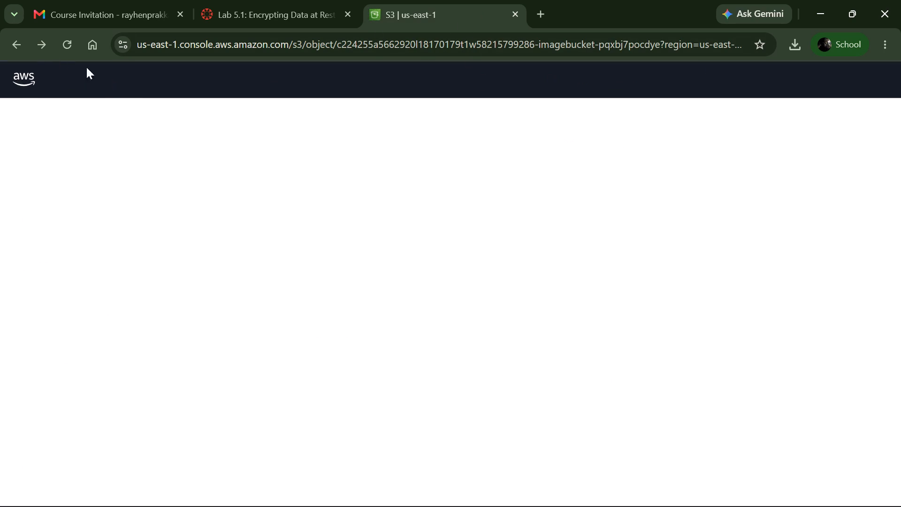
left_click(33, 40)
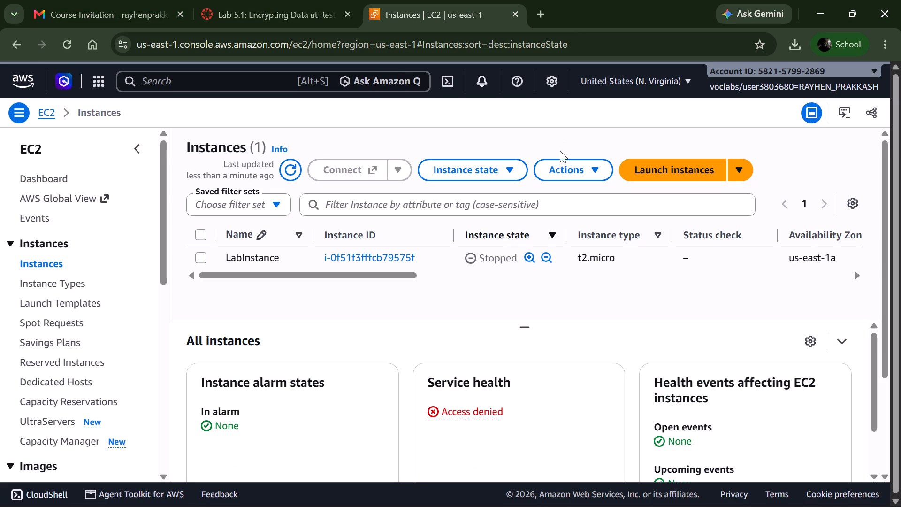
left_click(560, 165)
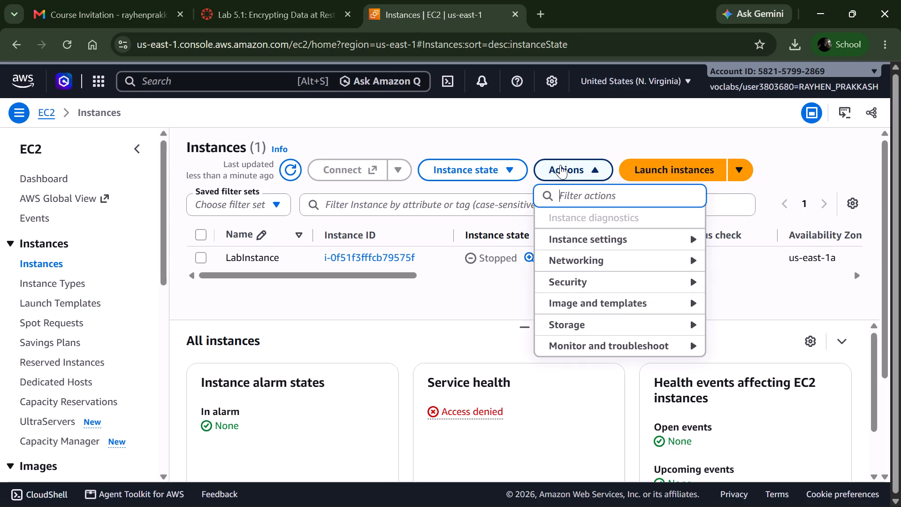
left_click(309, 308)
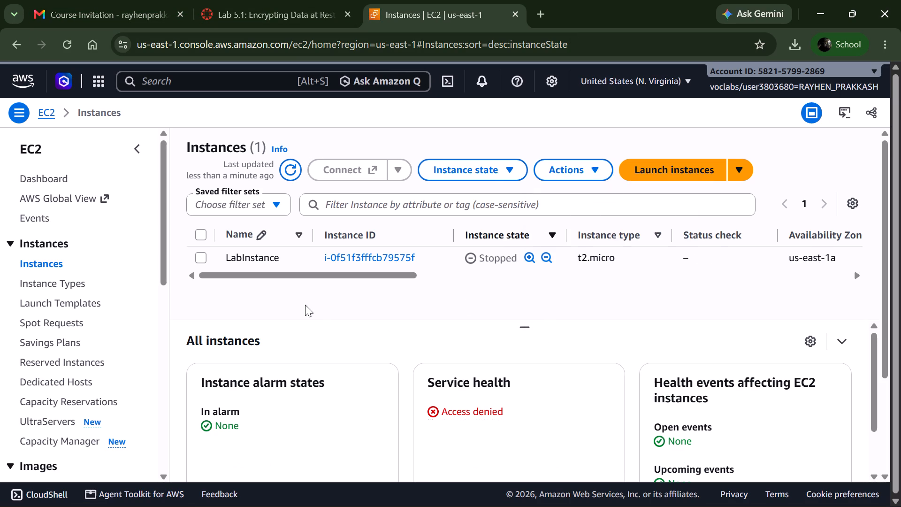
Select LabInstance in the instances list to show its details.
scroll(405, 321, "down", 5)
scroll(417, 383, "down", 6)
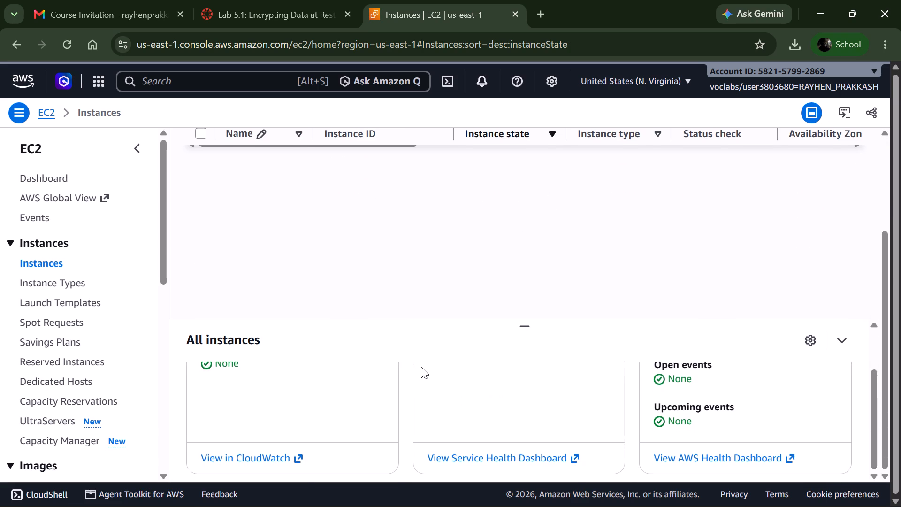
scroll(421, 367, "up", 6)
scroll(283, 244, "up", 5)
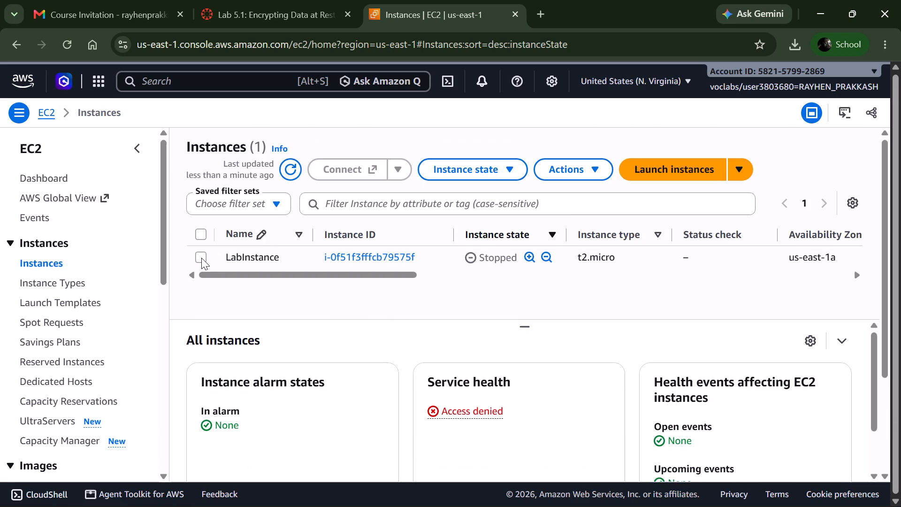
left_click(199, 256)
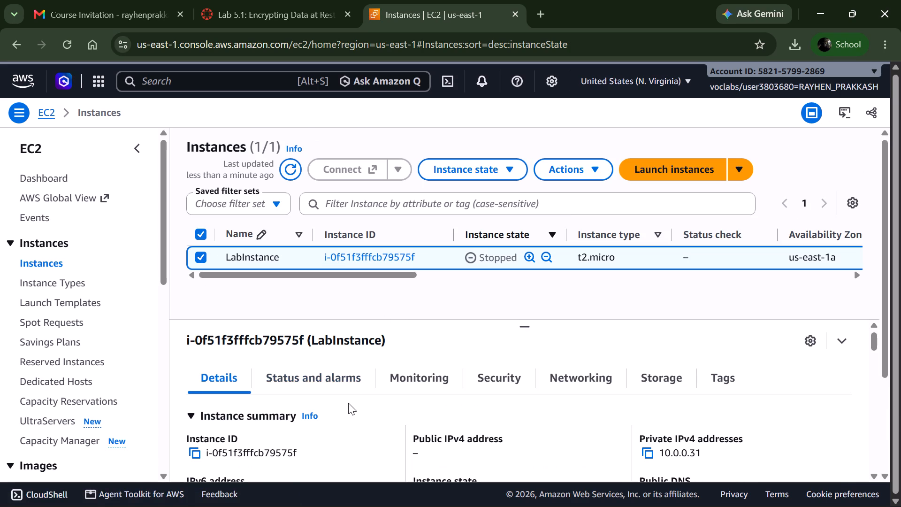
Examine LabInstance's details, from the instance summary through the instance details to the host and placement group section.
scroll(350, 403, "down", 5)
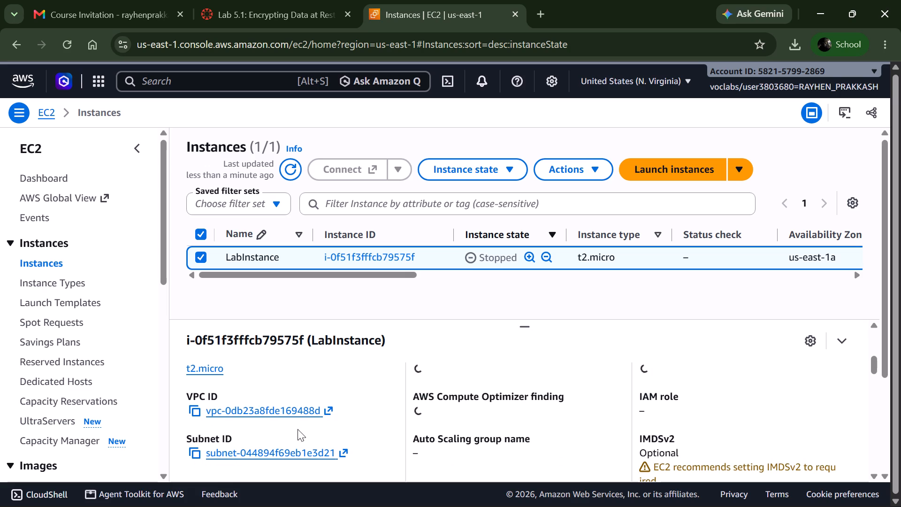
scroll(293, 434, "down", 4)
scroll(351, 414, "up", 2)
scroll(351, 414, "down", 4)
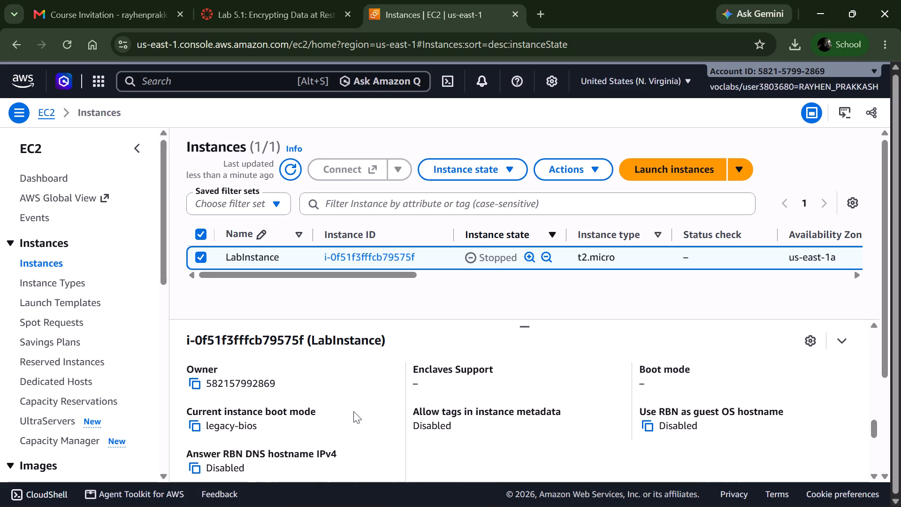
scroll(353, 411, "down", 4)
scroll(353, 406, "up", 5)
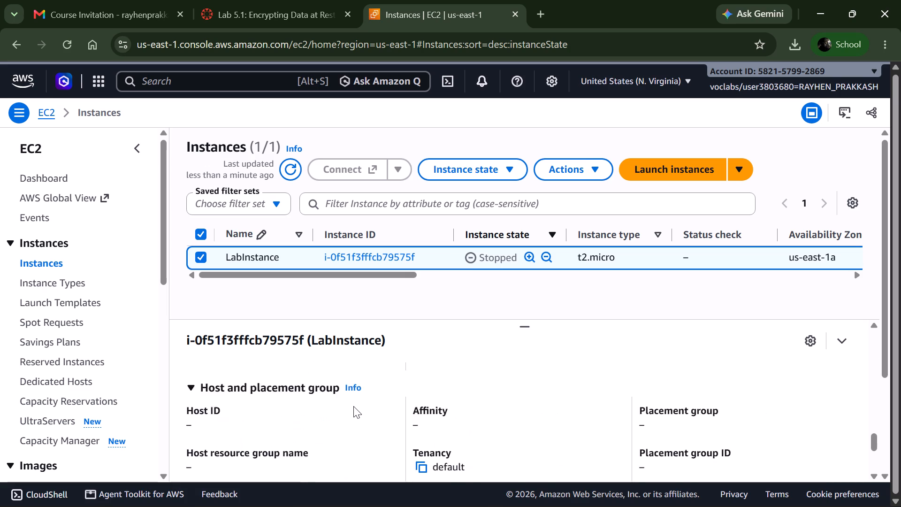
scroll(353, 406, "up", 11)
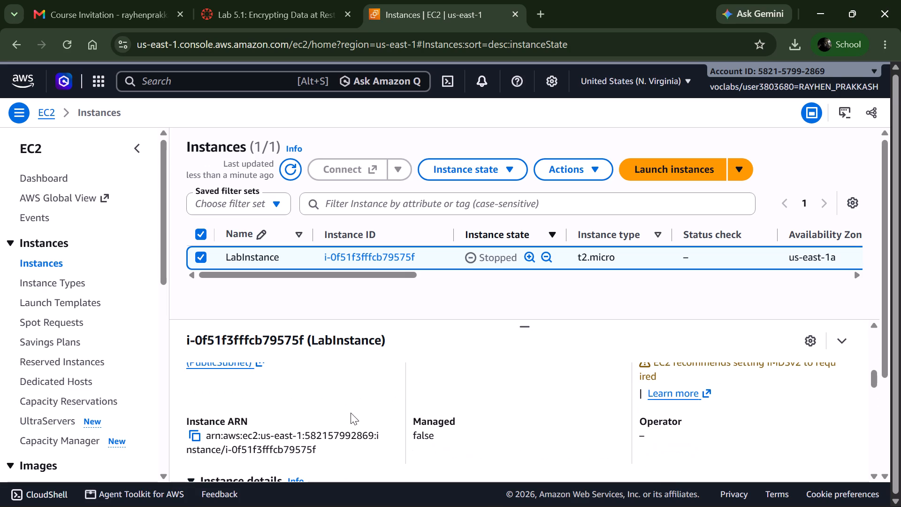
scroll(351, 413, "up", 4)
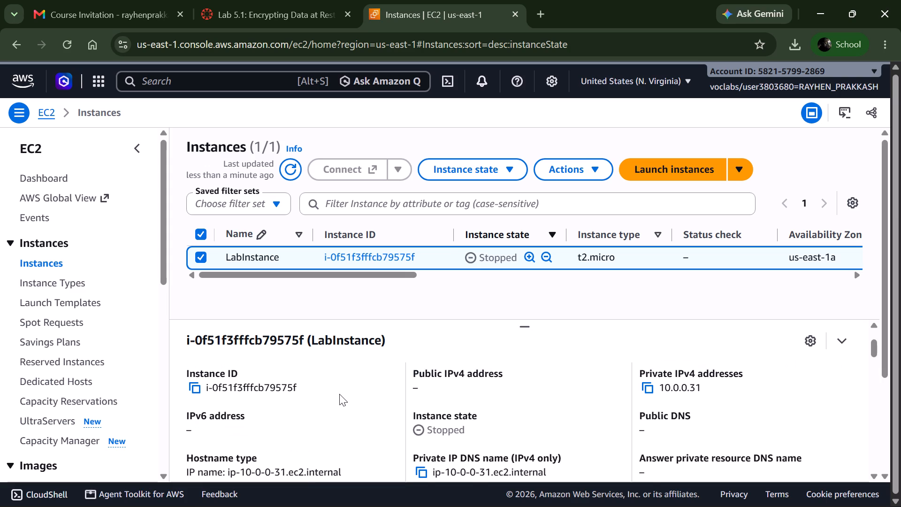
scroll(339, 394, "up", 6)
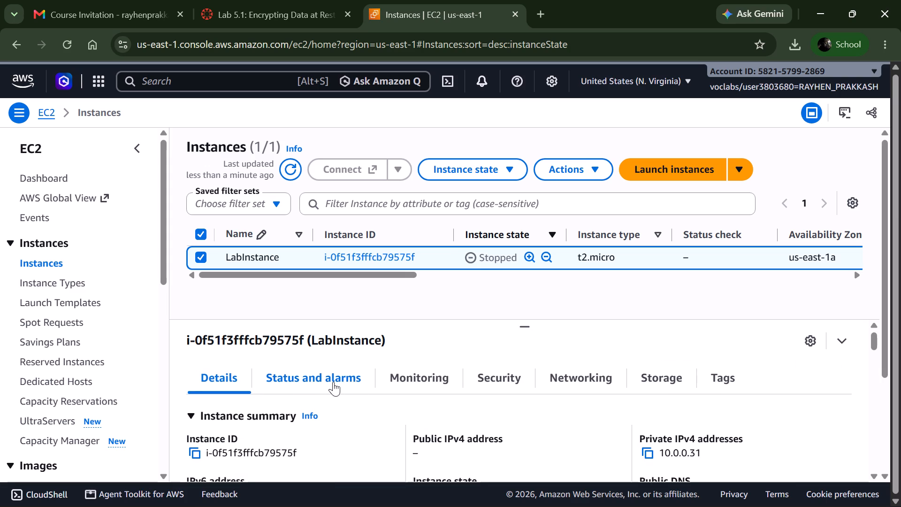
Examine LabInstance's security details, including its security groups and the inbound and outbound rules.
left_click(489, 379)
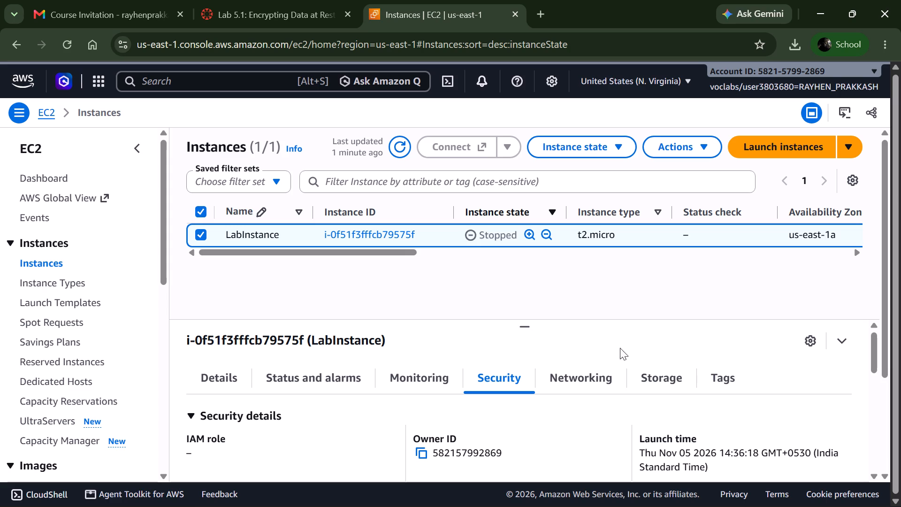
scroll(463, 370, "down", 1)
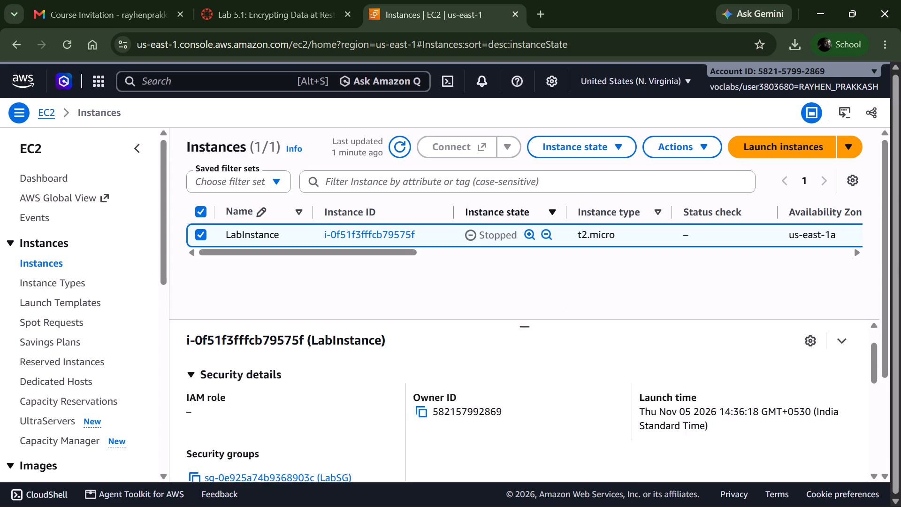
scroll(450, 370, "down", 1)
scroll(422, 402, "down", 4)
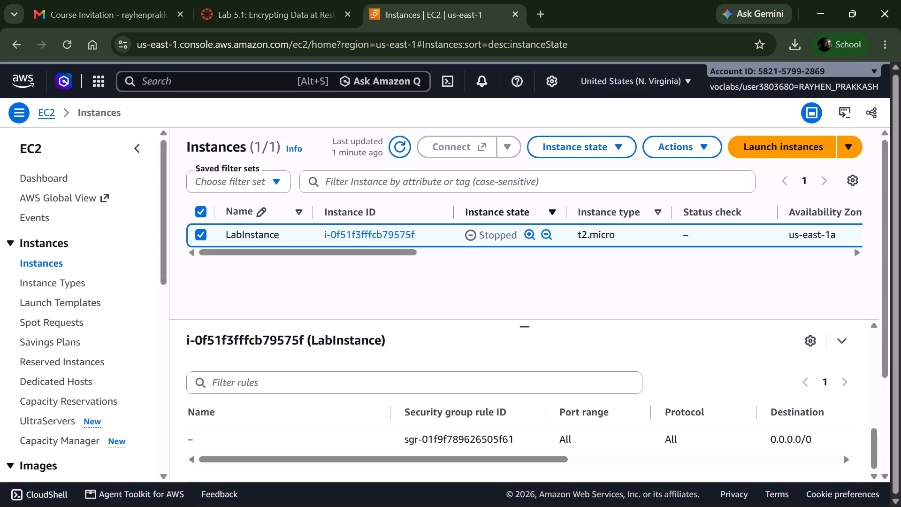
scroll(422, 402, "down", 3)
scroll(526, 437, "down", 3)
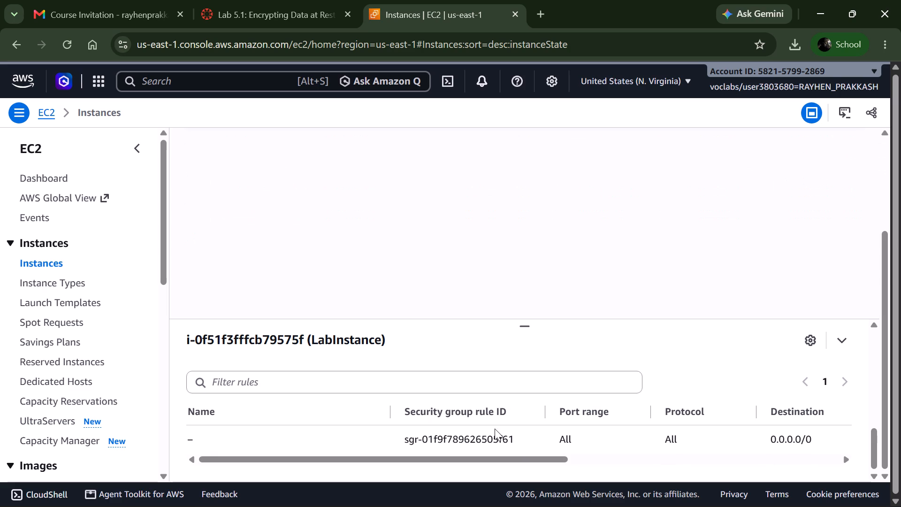
scroll(473, 427, "down", 4)
scroll(473, 323, "up", 7)
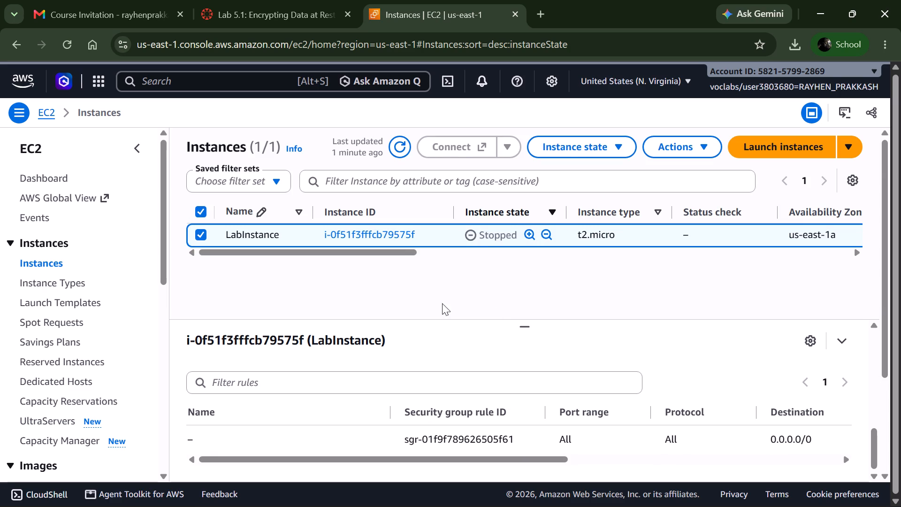
scroll(392, 362, "down", 2)
scroll(390, 406, "up", 2)
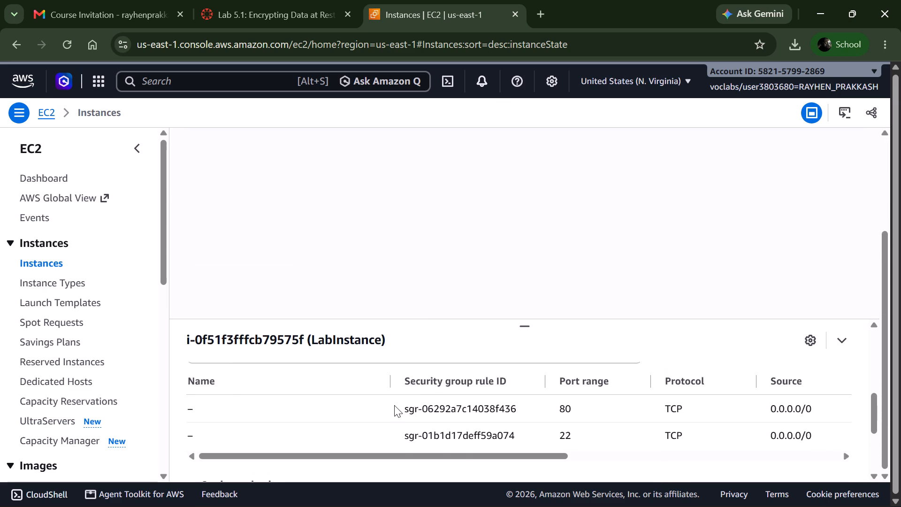
scroll(394, 405, "up", 1)
scroll(394, 405, "down", 1)
scroll(452, 435, "up", 2)
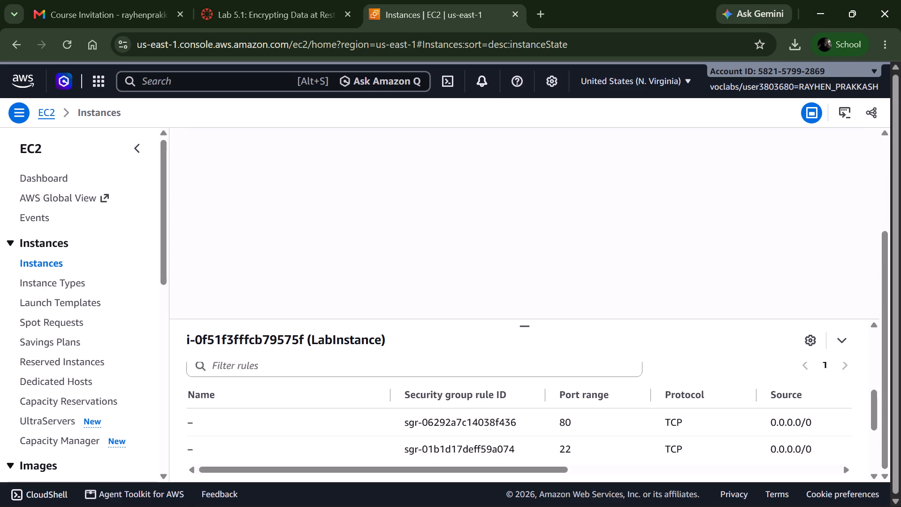
scroll(452, 435, "up", 5)
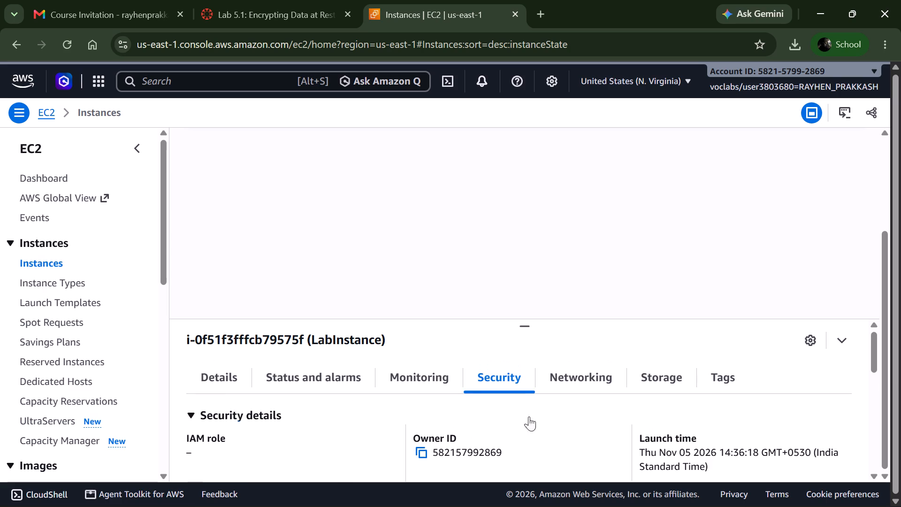
Examine LabInstance's networking information, including IP addresses, hostname and DNS, network interfaces and Elastic IP addresses.
left_click(583, 375)
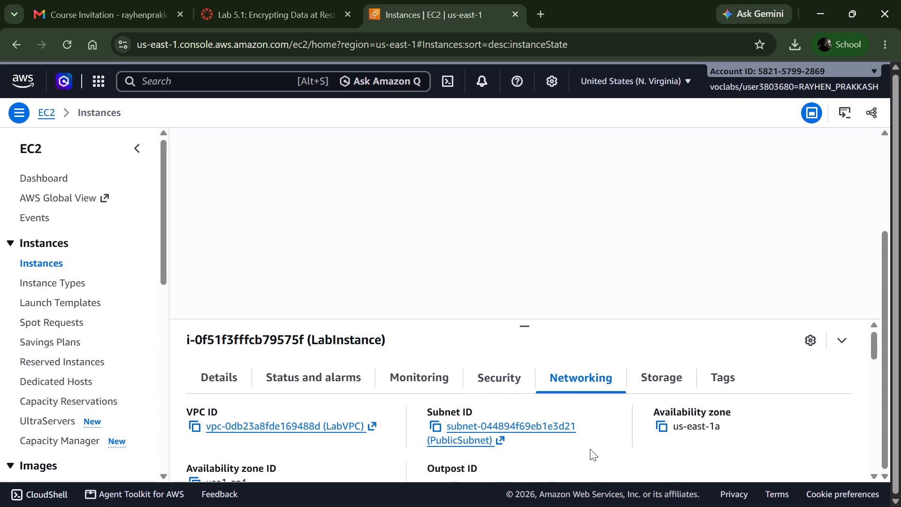
scroll(600, 449, "down", 1)
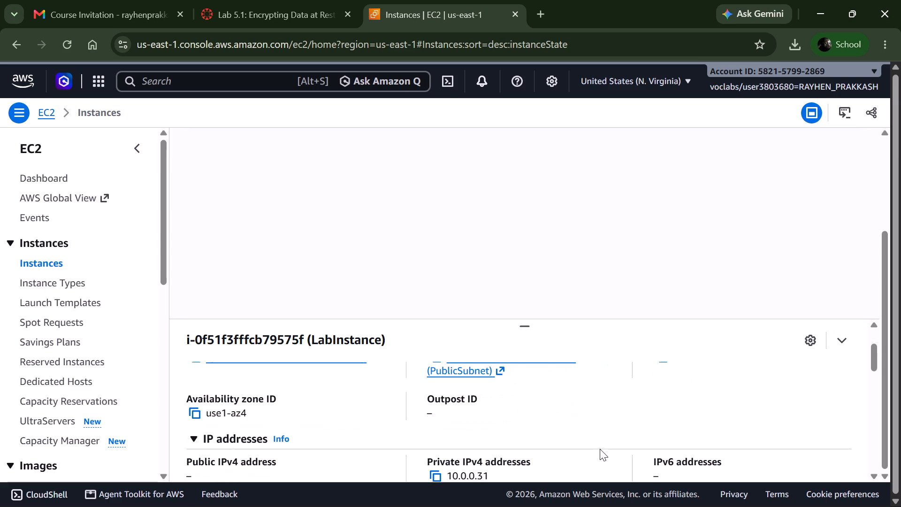
scroll(600, 449, "down", 2)
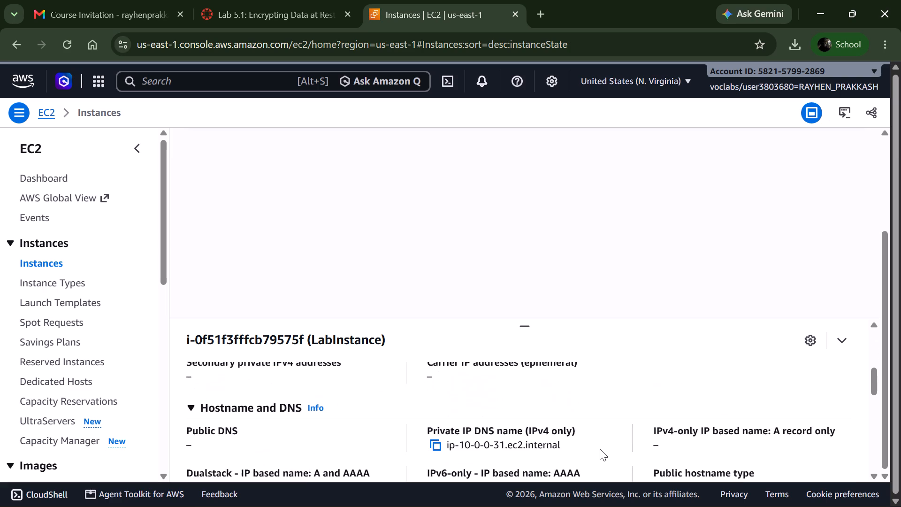
scroll(600, 449, "down", 4)
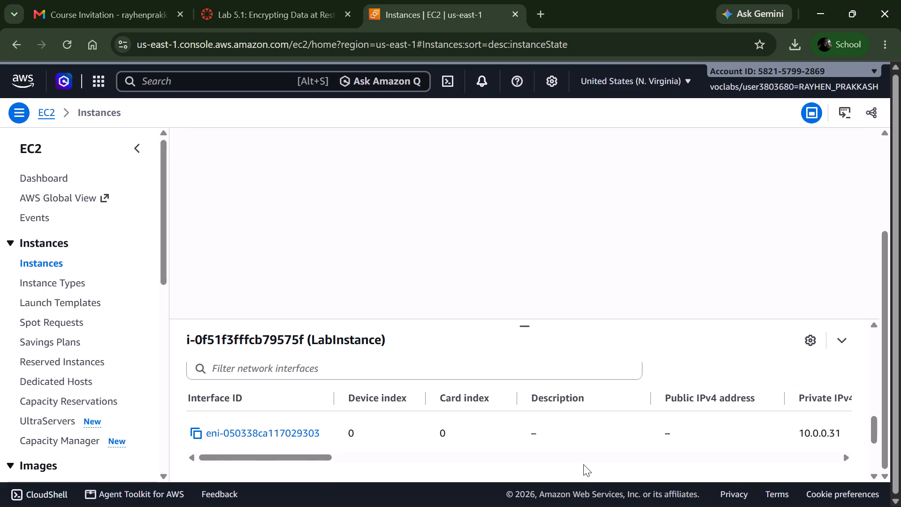
scroll(583, 464, "down", 3)
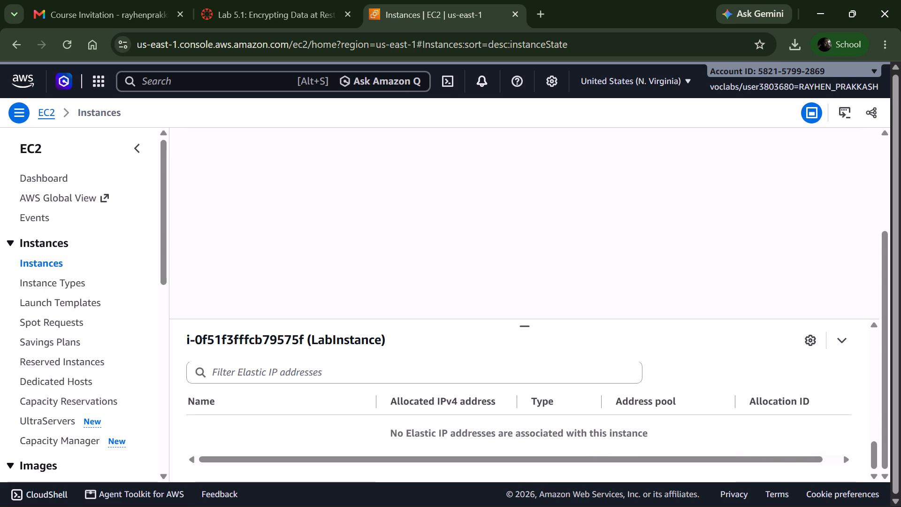
scroll(581, 433, "down", 1)
scroll(581, 433, "up", 11)
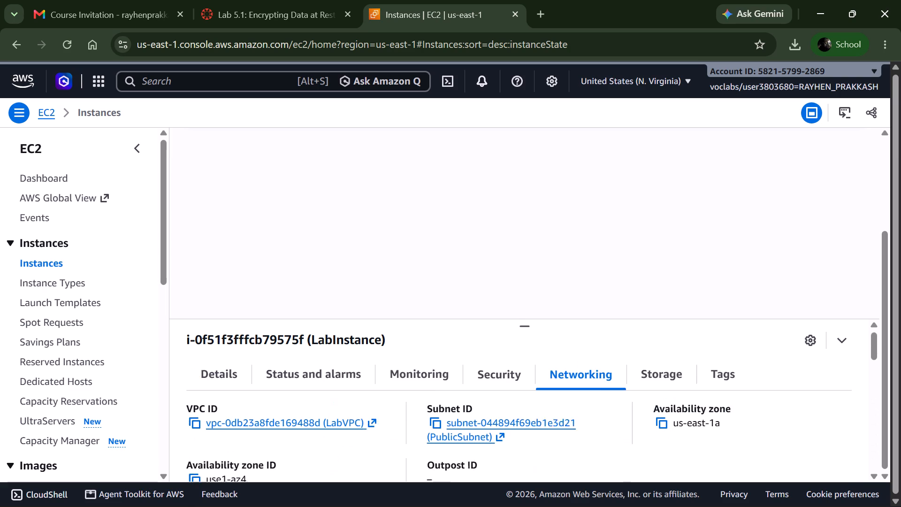
scroll(581, 433, "up", 1)
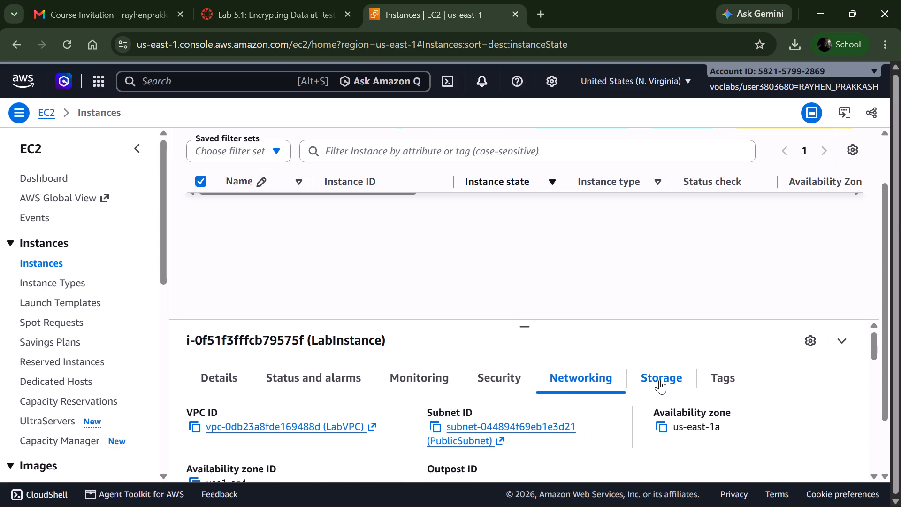
Examine LabInstance's storage information, including the root device details and the block devices table.
left_click(659, 380)
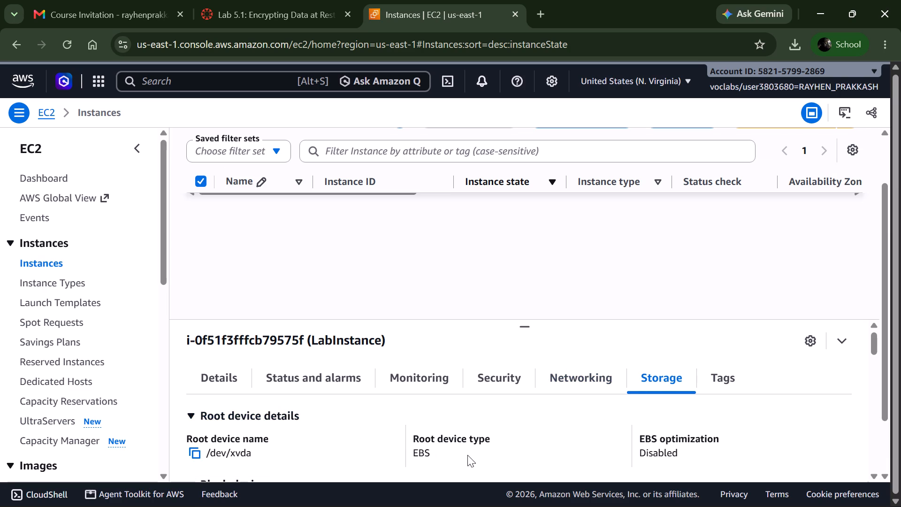
scroll(467, 455, "down", 3)
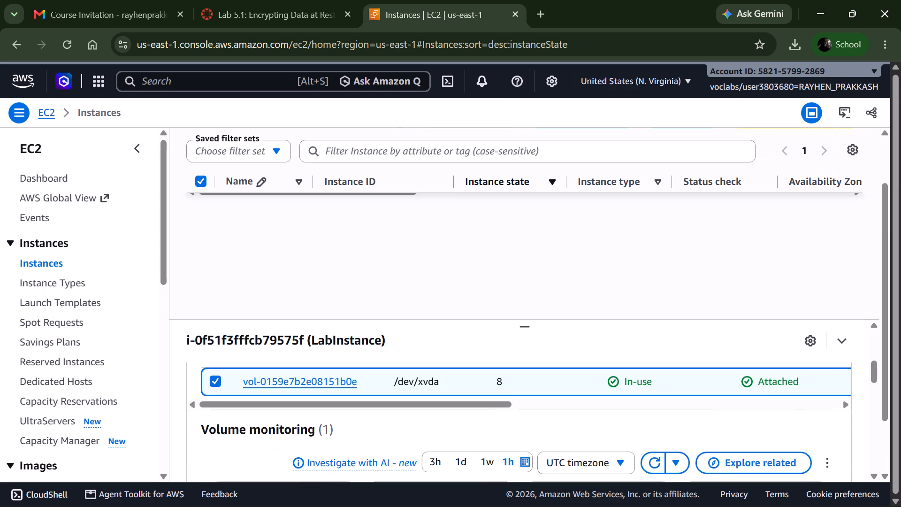
scroll(487, 436, "up", 1)
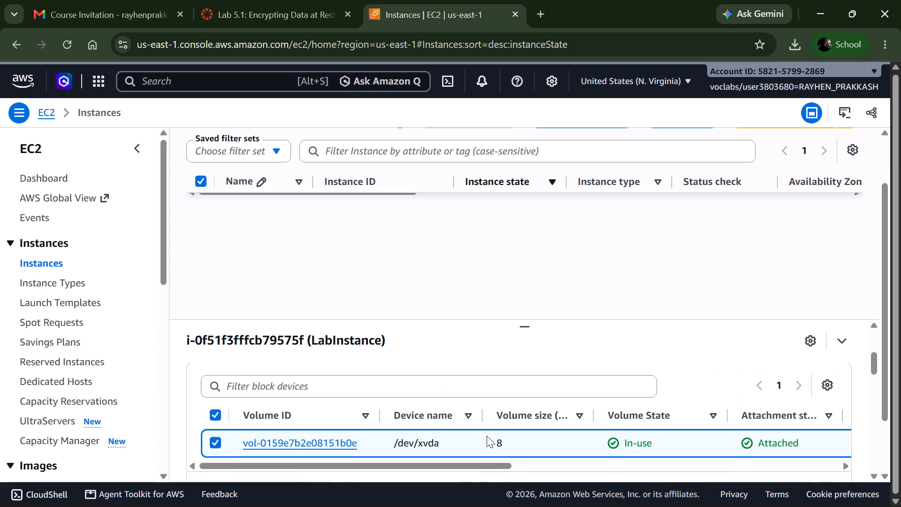
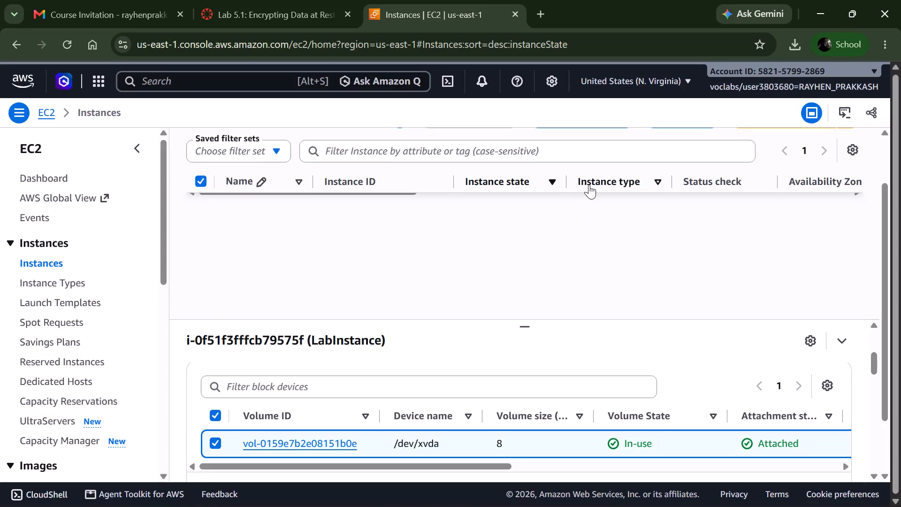
Examine the root volume's entry in LabInstance's block devices table and the volume monitoring section beneath it.
scroll(518, 315, "down", 3)
scroll(411, 432, "down", 3)
scroll(410, 429, "up", 4)
scroll(328, 421, "up", 4)
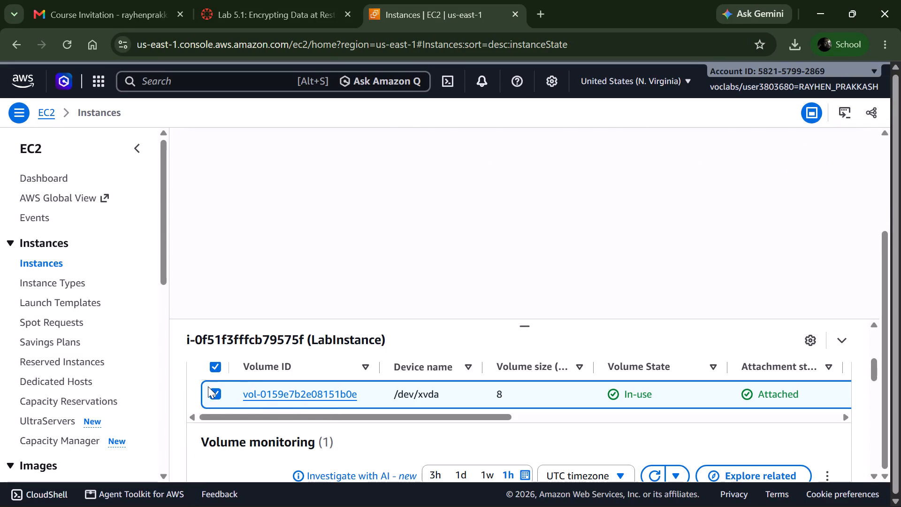
scroll(405, 426, "down", 1)
scroll(319, 424, "down", 1)
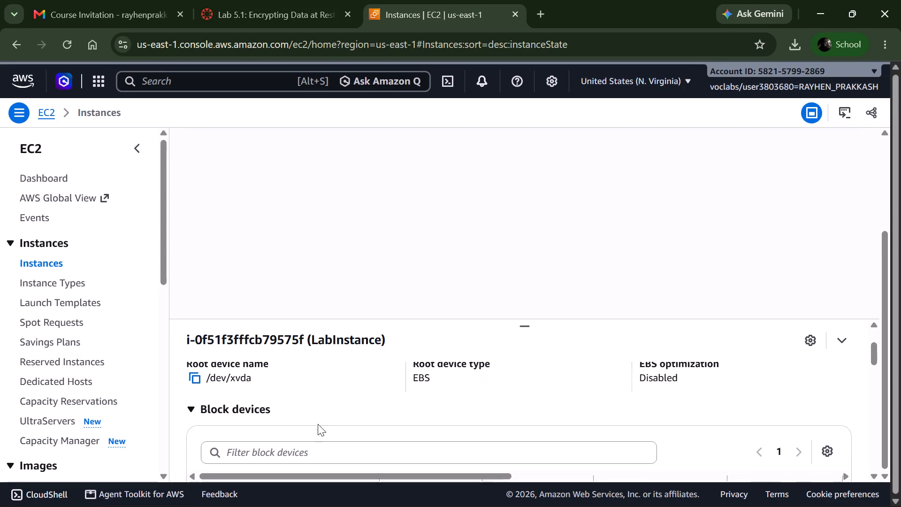
left_click(211, 441)
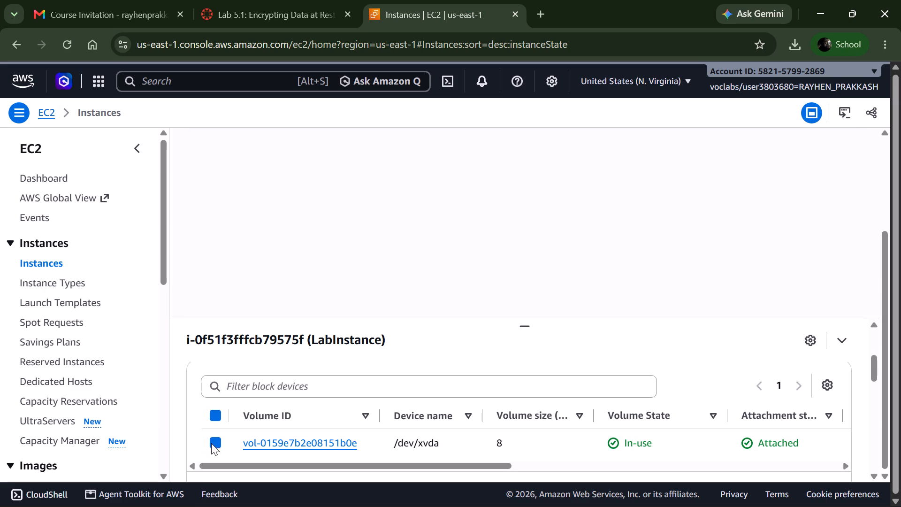
left_click(216, 438)
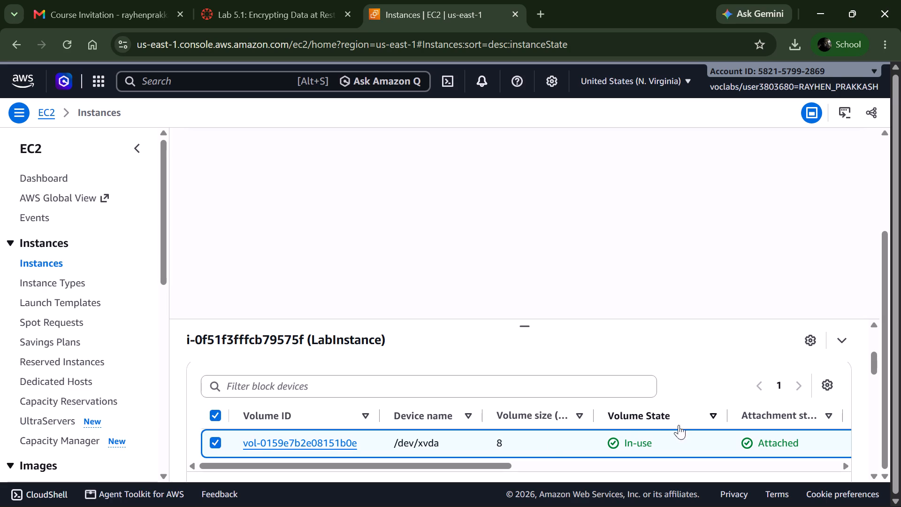
Examine the tags assigned to LabInstance, including their keys and values.
scroll(615, 433, "up", 2)
left_click(732, 383)
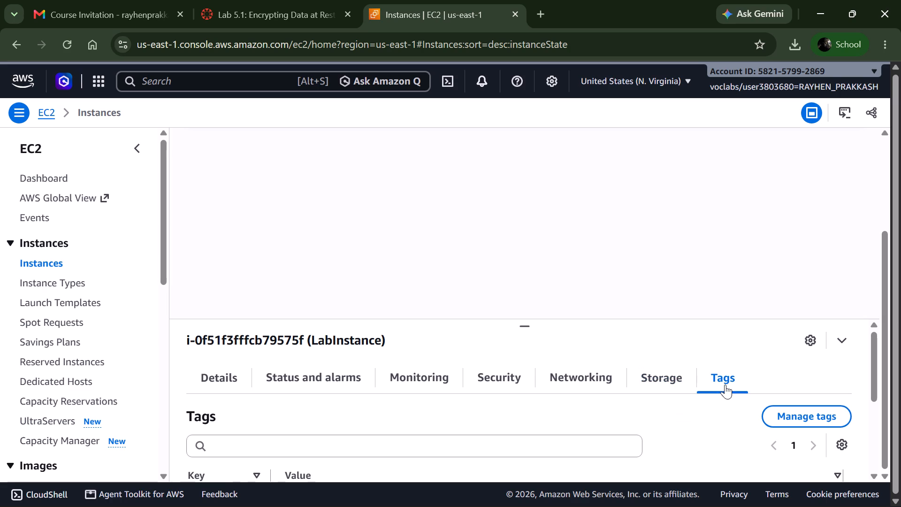
scroll(413, 441, "down", 3)
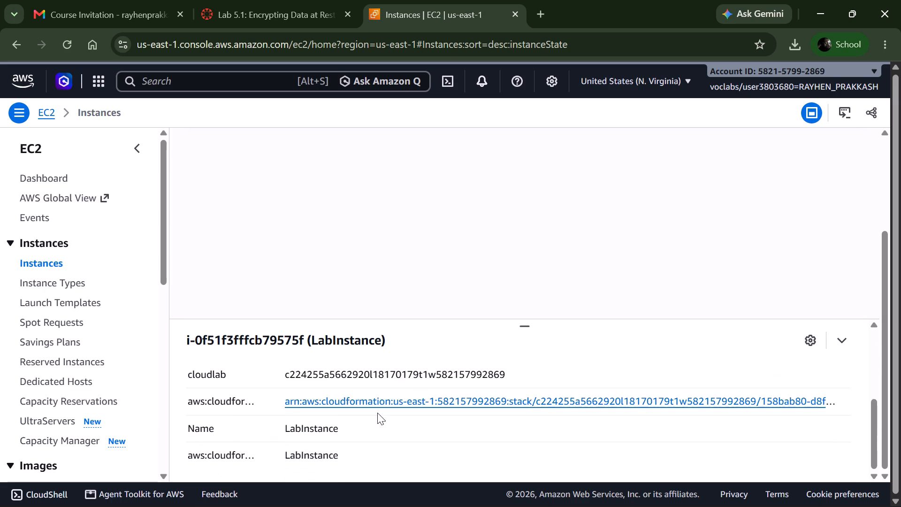
scroll(377, 413, "up", 3)
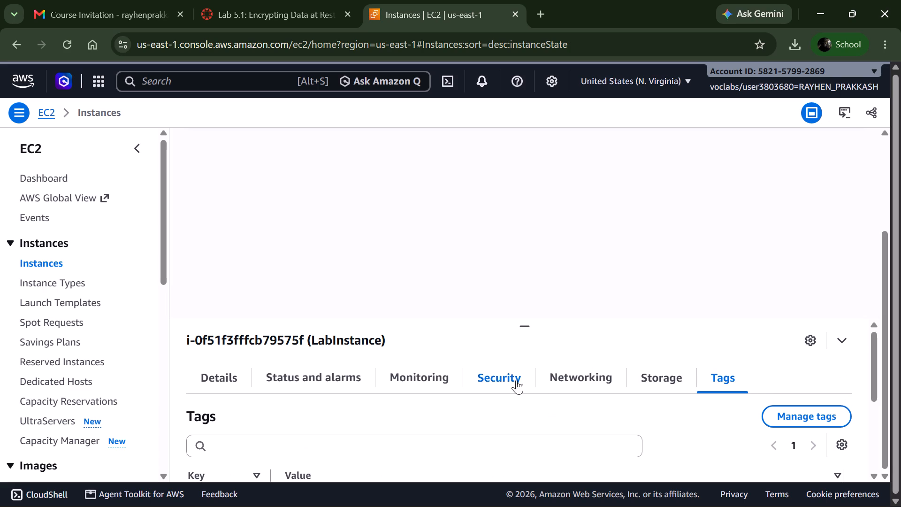
scroll(315, 451, "down", 1)
scroll(313, 439, "up", 3)
Return to LabInstance's storage information and open the /dev/xvda root volume from the block devices table.
left_click(656, 371)
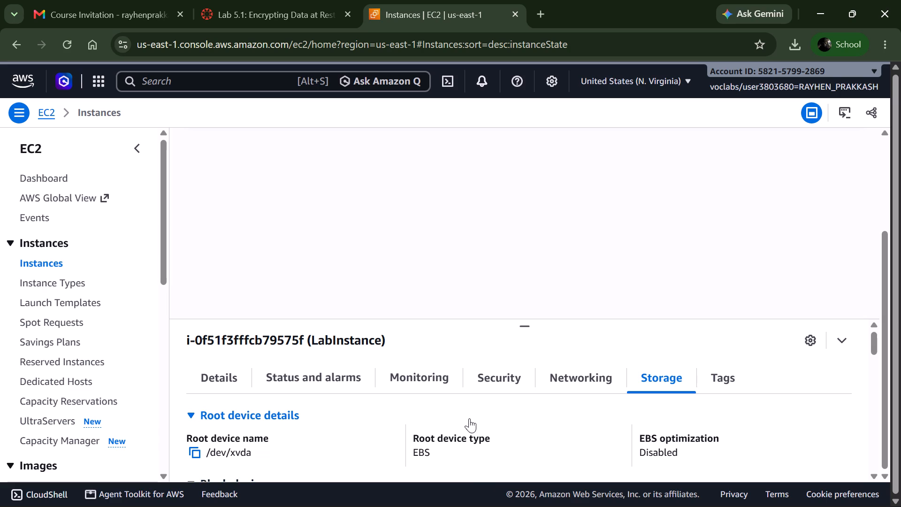
scroll(443, 431, "down", 1)
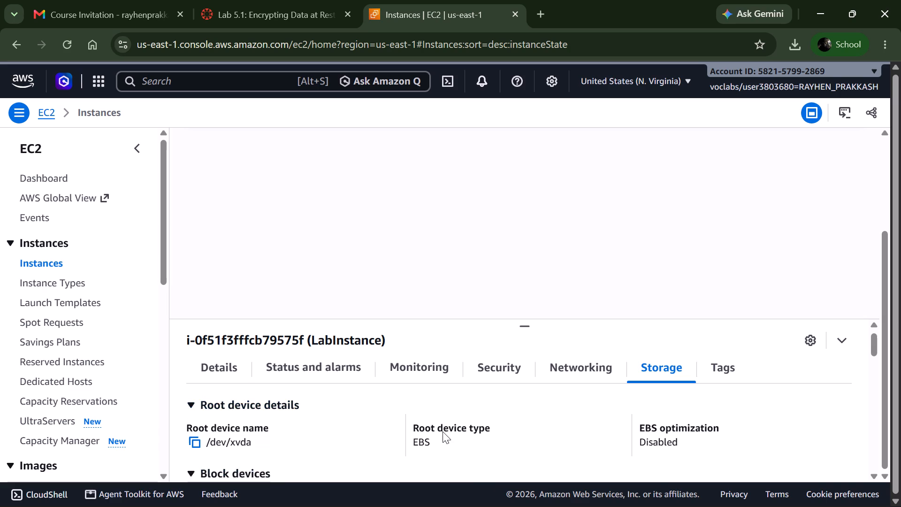
scroll(443, 431, "down", 1)
scroll(443, 430, "up", 1)
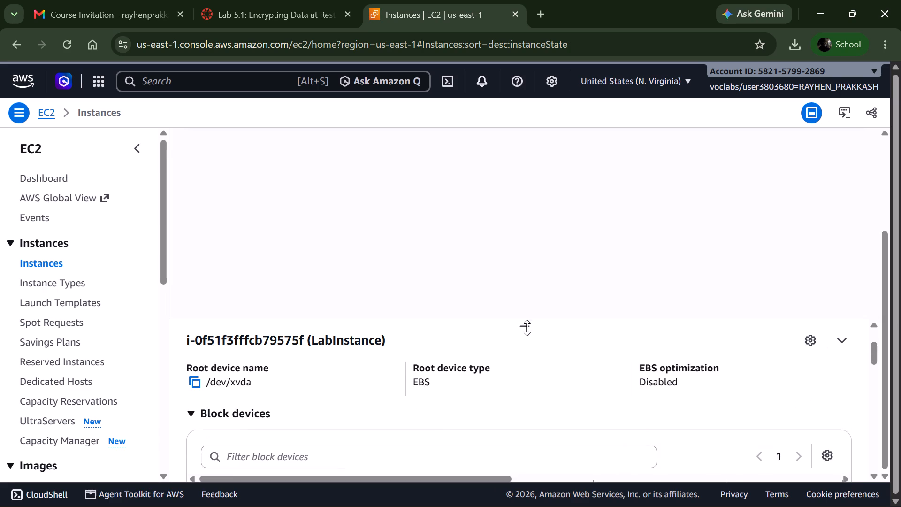
left_click_drag(526, 325, 516, 203)
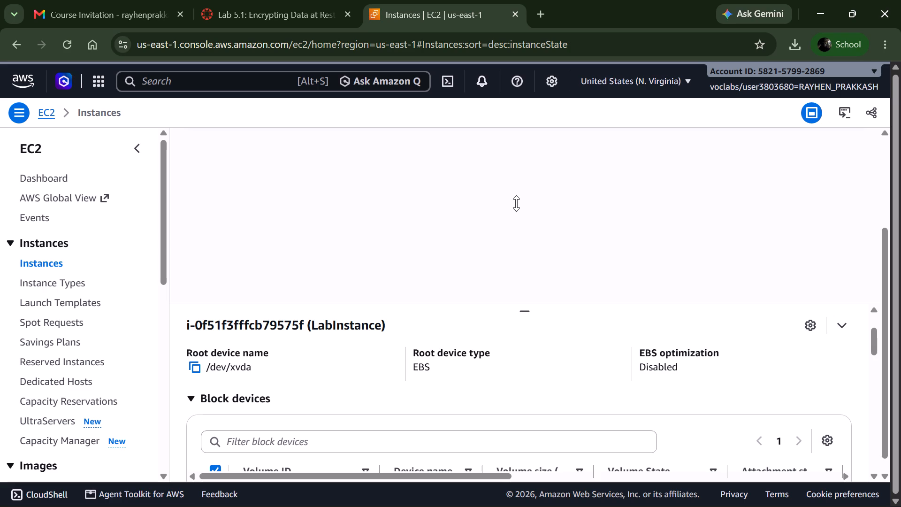
left_click_drag(516, 203, 515, 169)
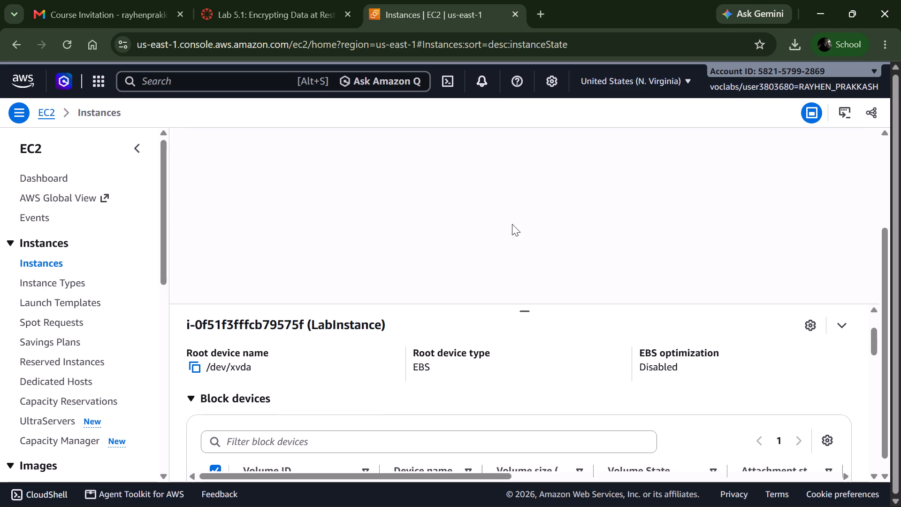
left_click_drag(525, 315, 526, 225)
left_click_drag(521, 311, 517, 207)
scroll(327, 441, "down", 1)
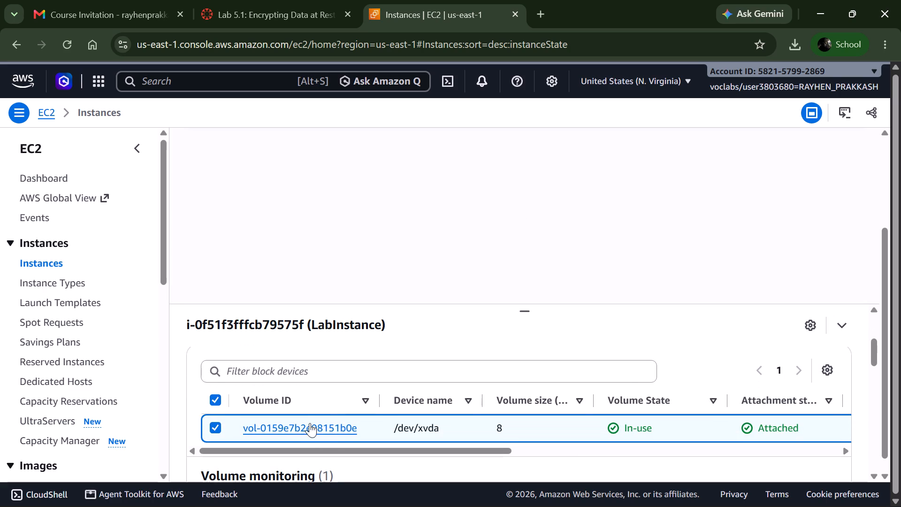
left_click(307, 426)
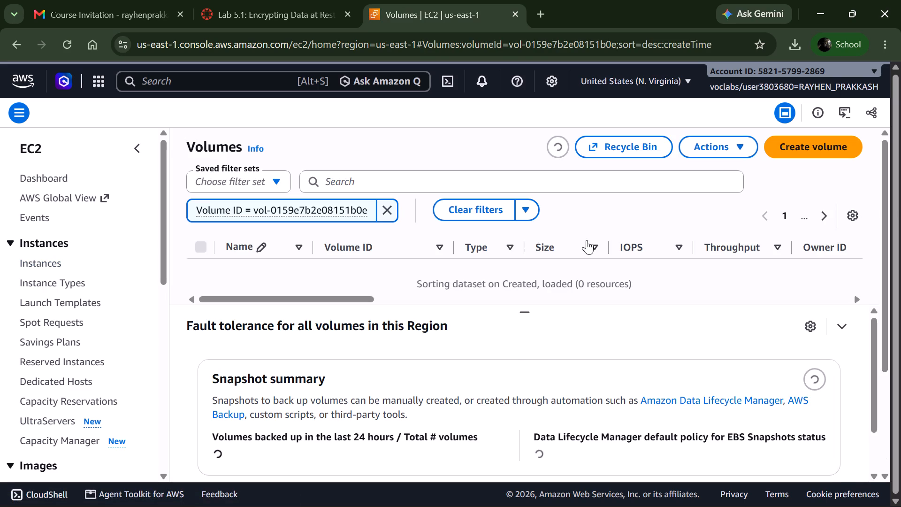
Select LabInstance's root volume in the volumes list and start creating a snapshot of it.
left_click(735, 146)
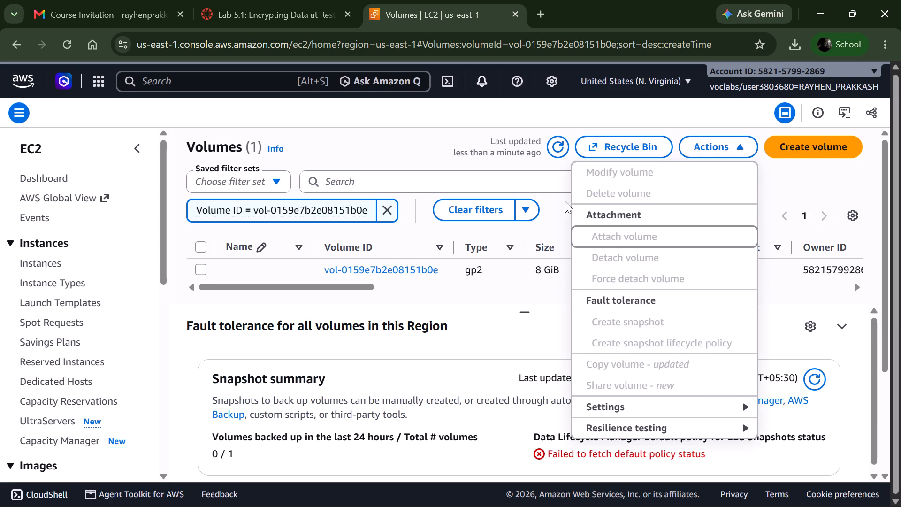
left_click(371, 146)
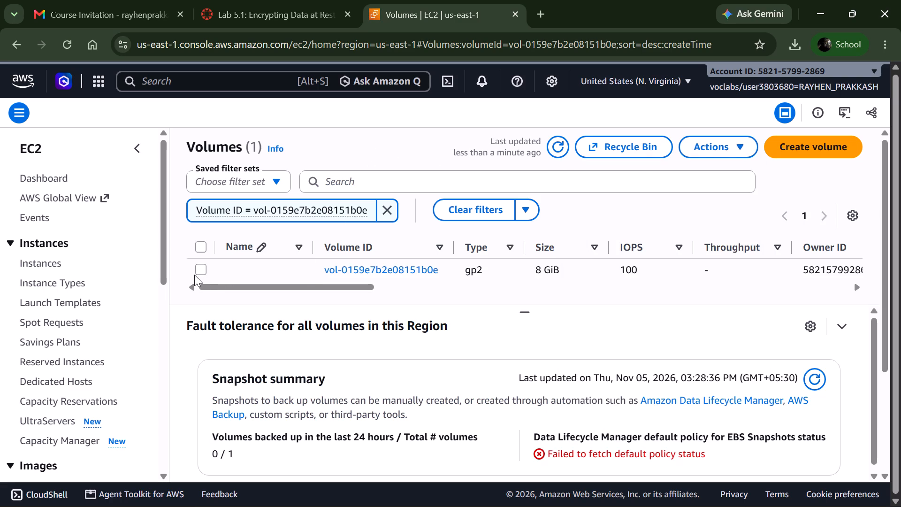
left_click(199, 269)
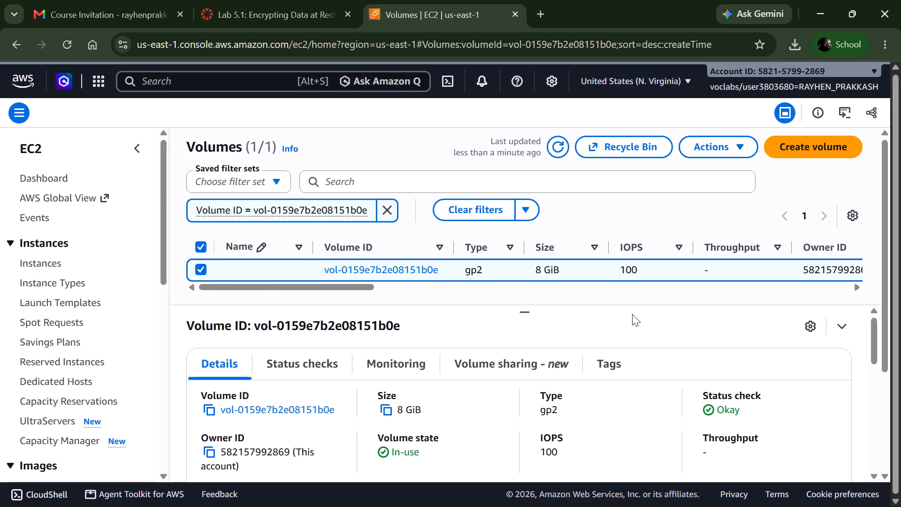
left_click(713, 147)
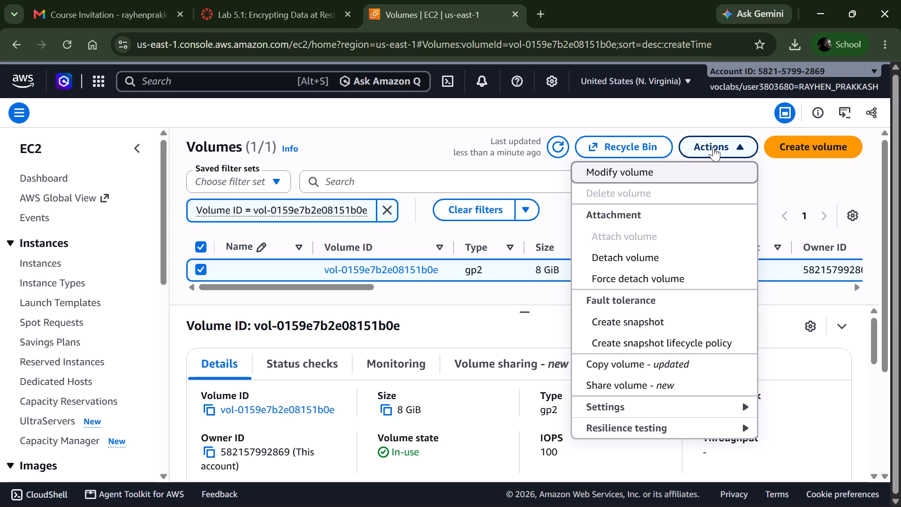
left_click(636, 321)
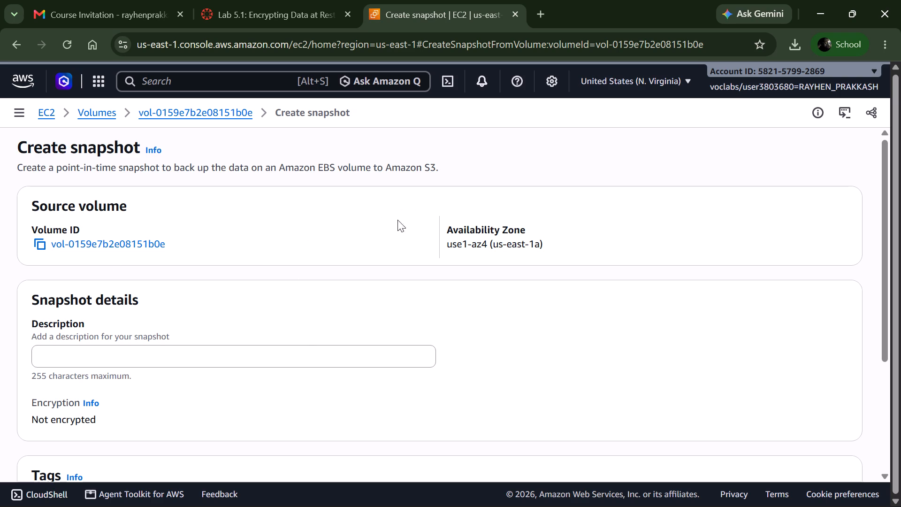
Add a new tag with the key Name to the snapshot, leaving the description empty.
scroll(281, 282, "down", 2)
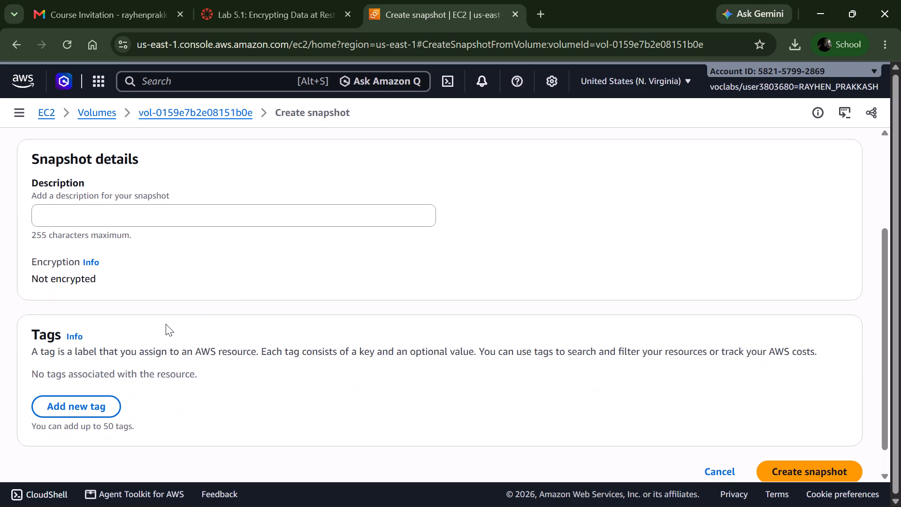
scroll(166, 323, "up", 3)
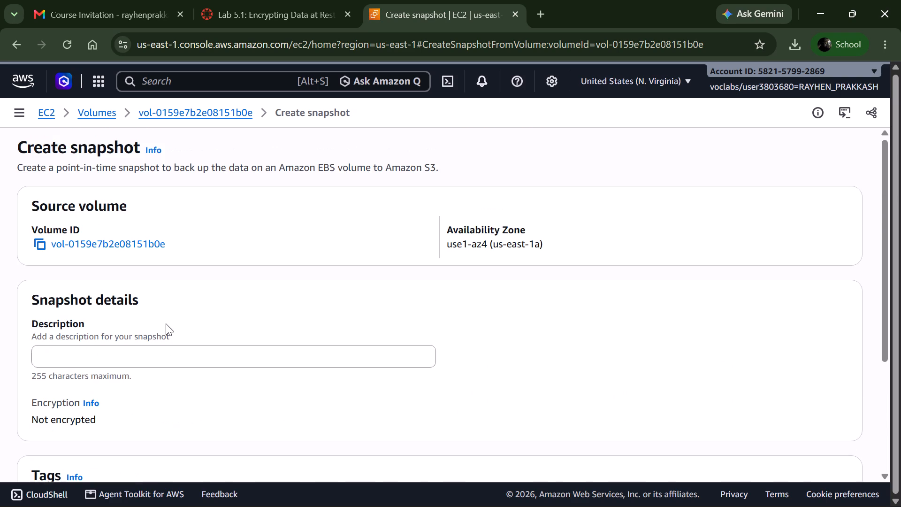
scroll(166, 323, "down", 4)
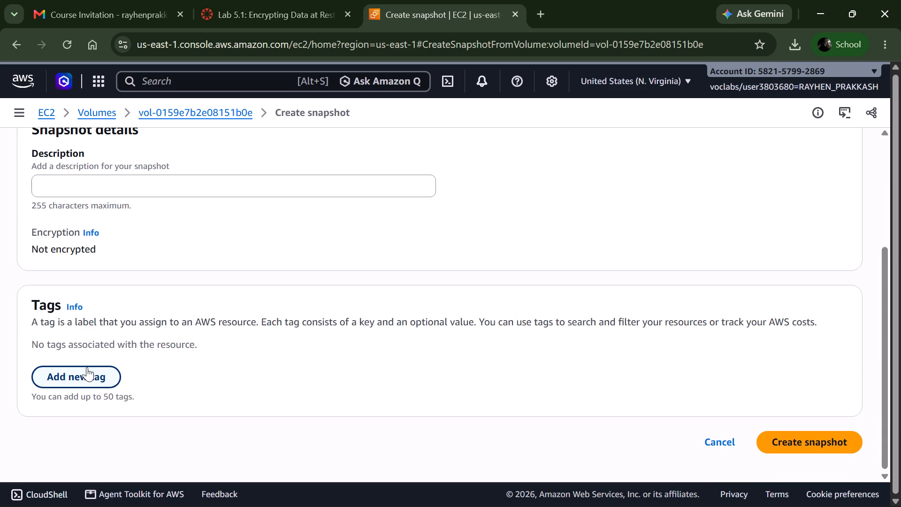
left_click(90, 374)
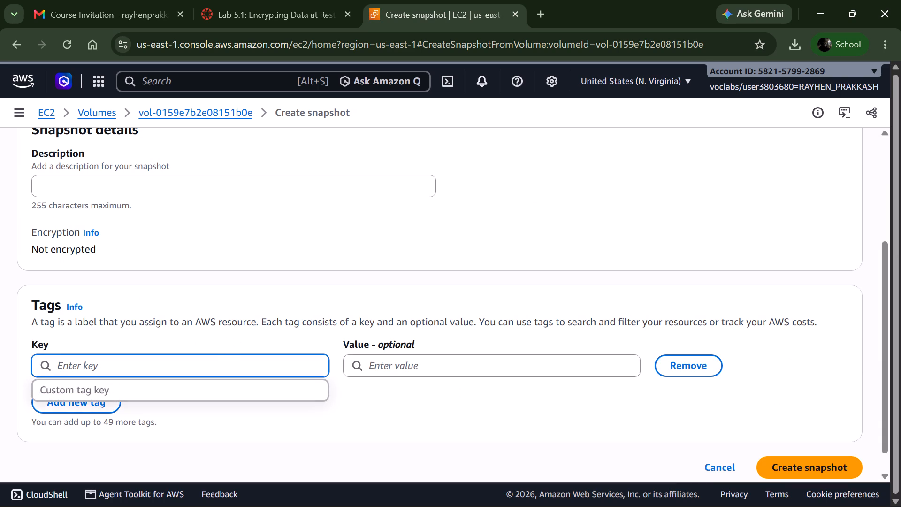
key("n")
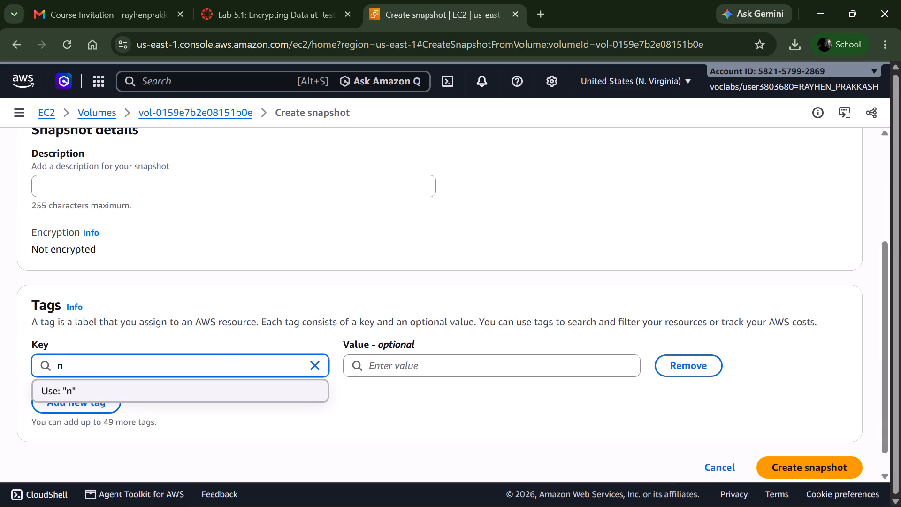
type("ame")
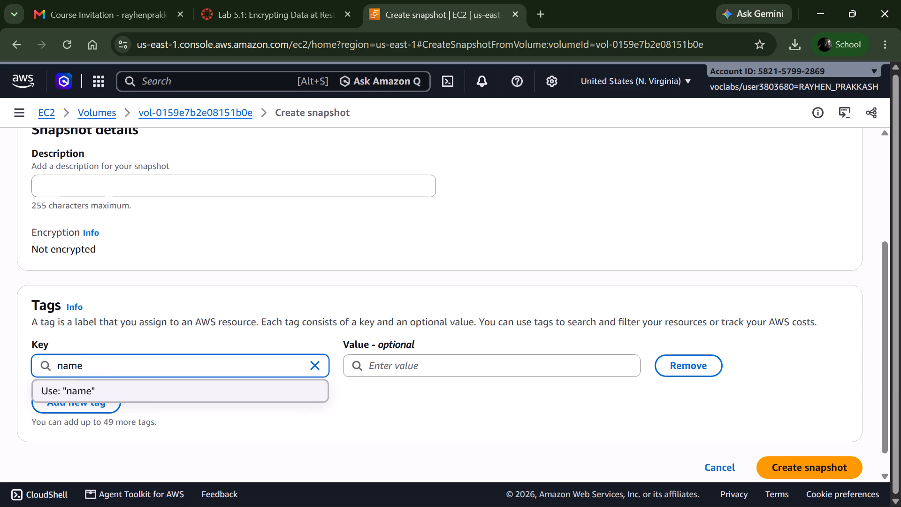
key("BackSpace")
key("BackSpace")
key("BackSpace")
key("BackSpace")
type("ame")
key("Return")
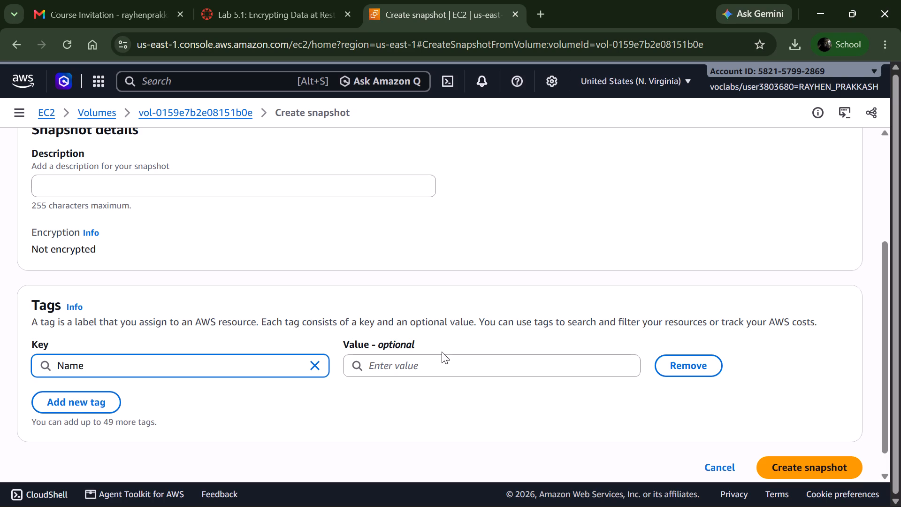
Set the snapshot's Name tag value to Unencrypted Root Volume.
left_click(411, 368)
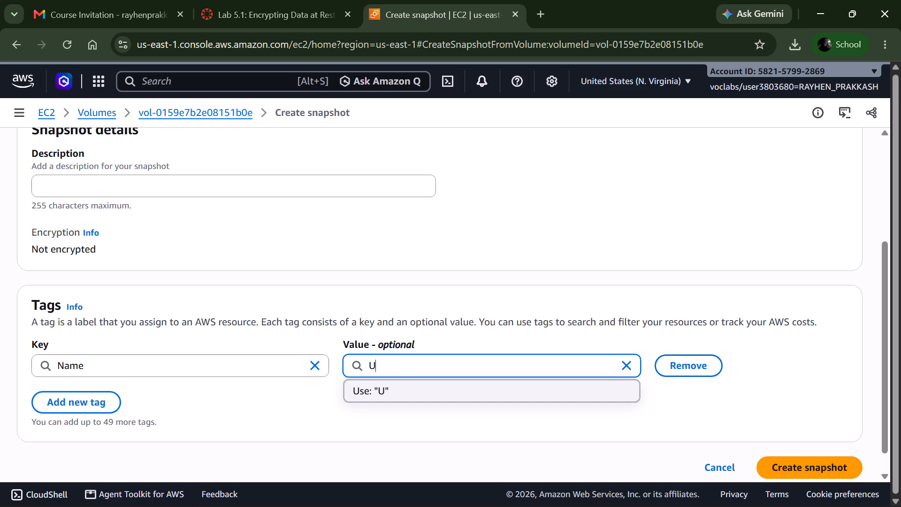
type("encryo")
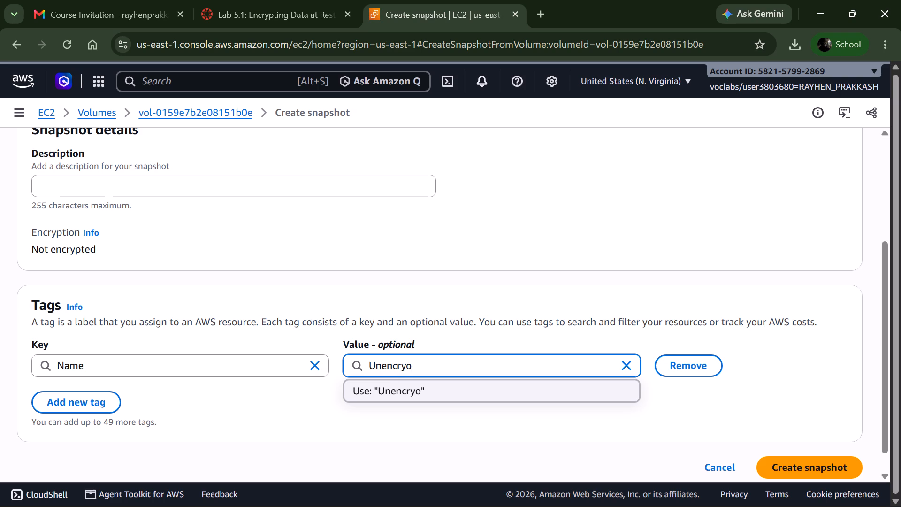
key("BackSpace")
type("pted")
key("space")
type("oot")
key("space")
type("olume")
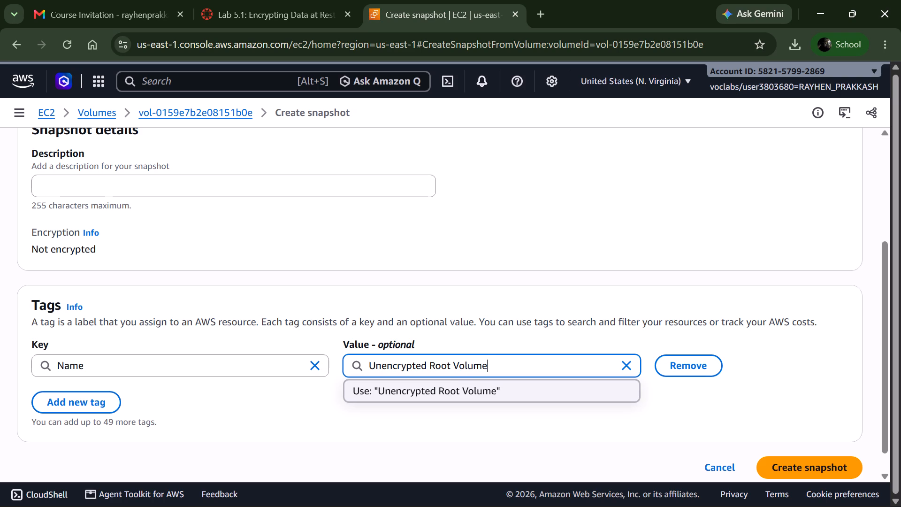
key("Return")
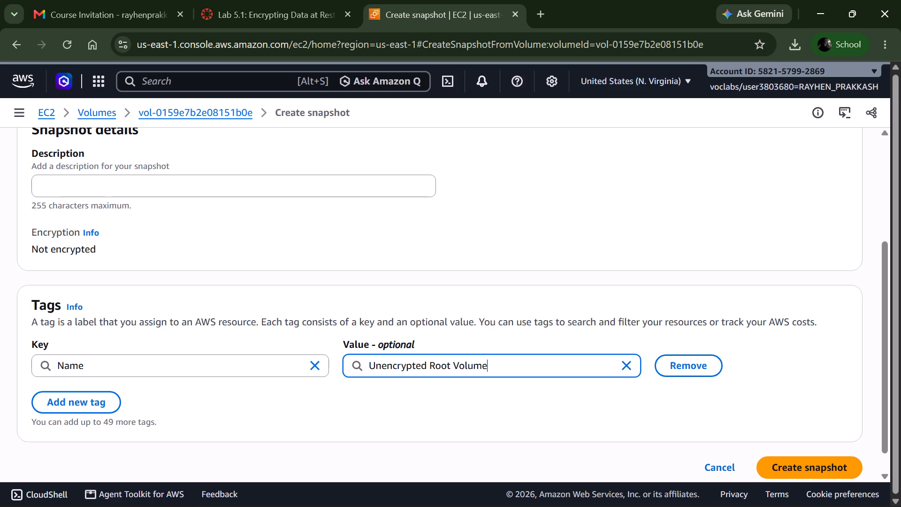
Create the snapshot of LabInstance's root volume with its Name tag.
scroll(493, 293, "down", 1)
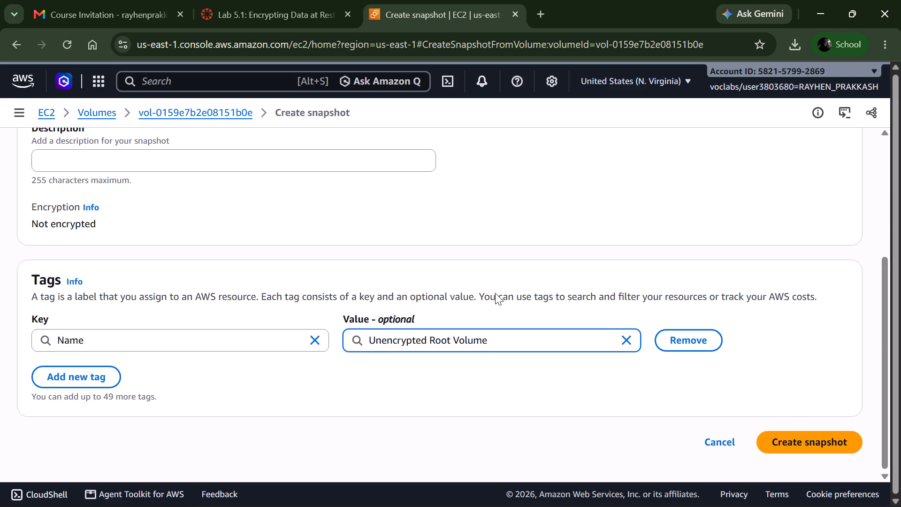
left_click(784, 436)
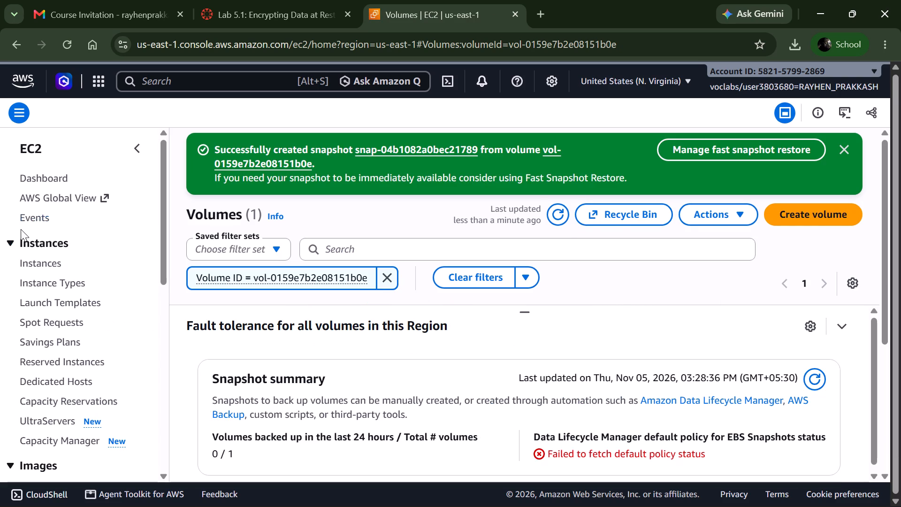
Go to the Snapshots list under Elastic Block Store.
scroll(71, 278, "down", 2)
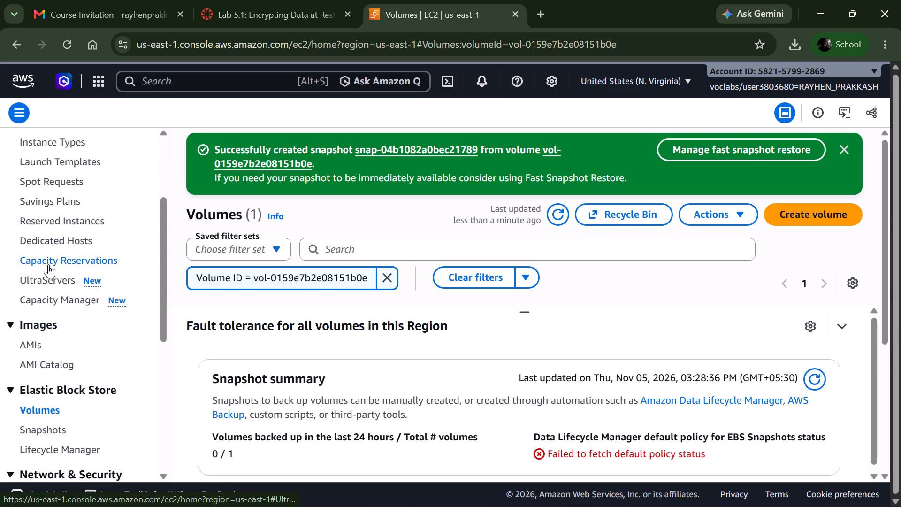
scroll(57, 247, "down", 2)
scroll(60, 327, "down", 1)
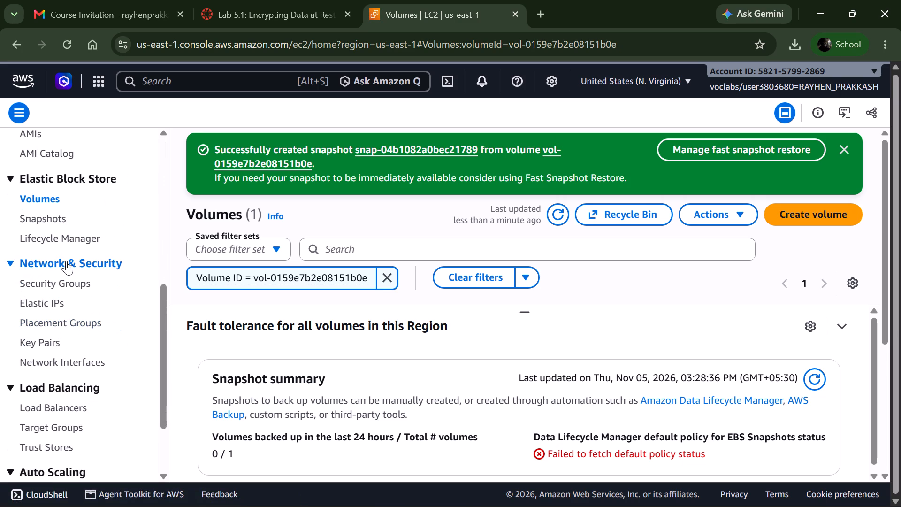
left_click(48, 218)
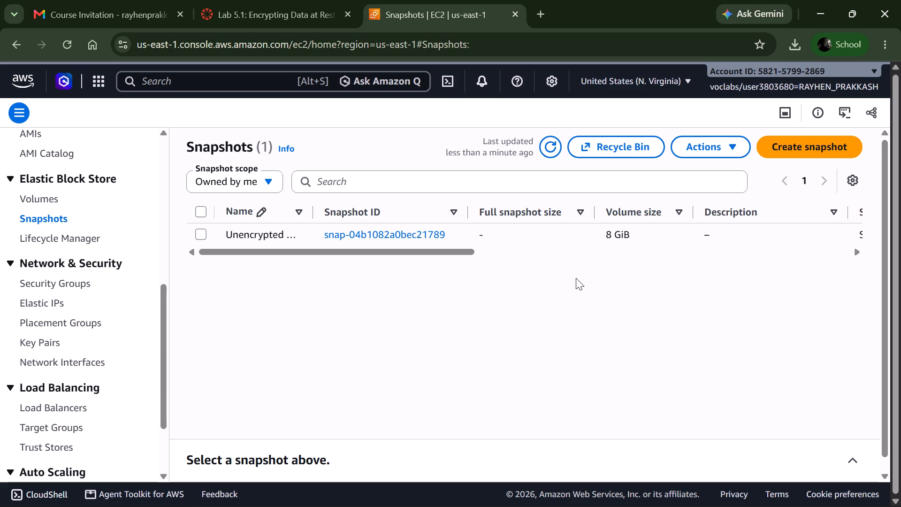
Check the Unencrypted Root Volume snapshot's status and progress, dismissing the Discord notification and refreshing the snapshots list.
scroll(576, 278, "left", 2)
scroll(576, 278, "up", 3)
scroll(576, 278, "left", 4)
scroll(640, 239, "left", 1)
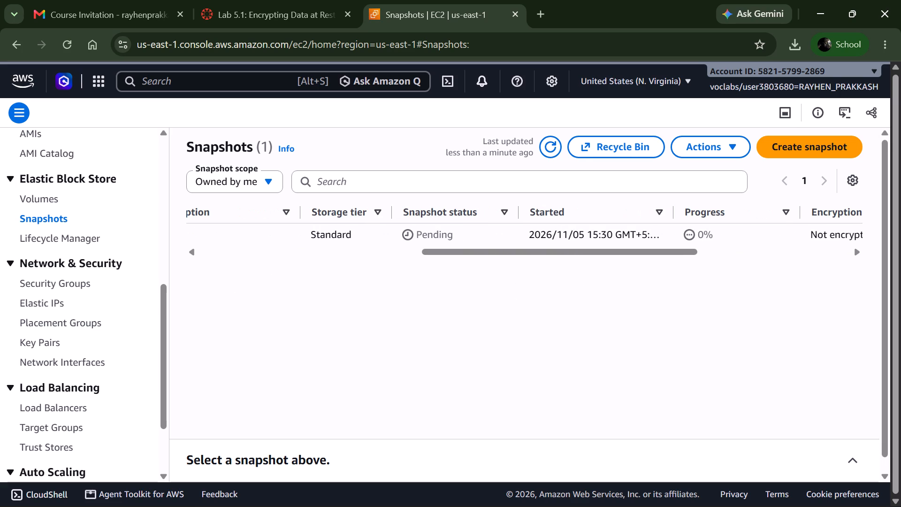
scroll(640, 239, "left", 1)
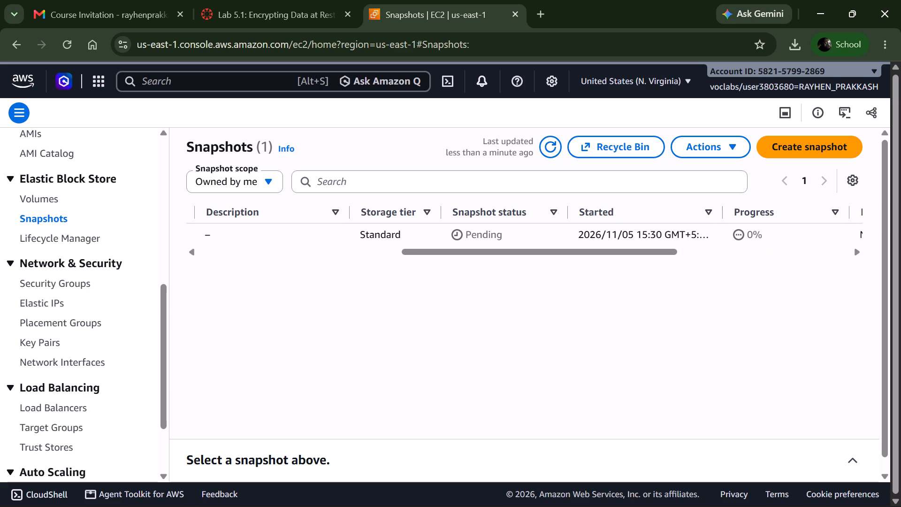
scroll(638, 240, "left", 1)
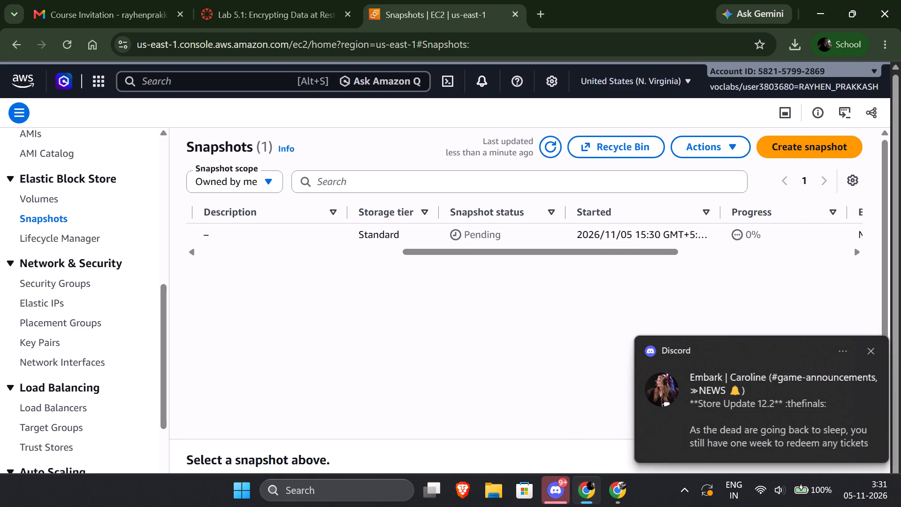
left_click(870, 355)
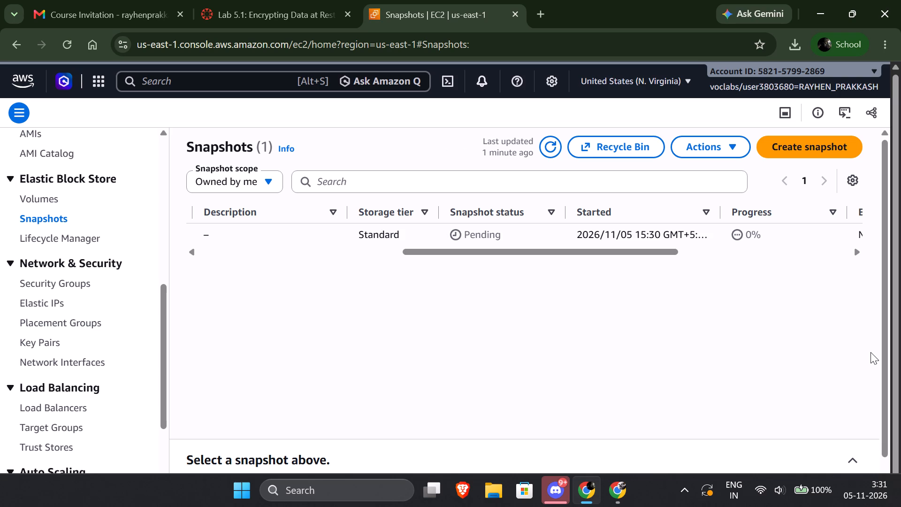
left_click(555, 146)
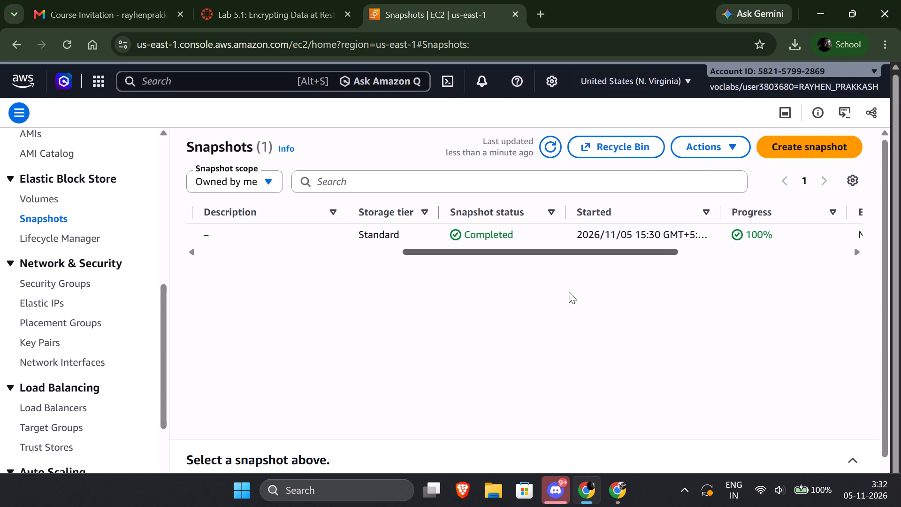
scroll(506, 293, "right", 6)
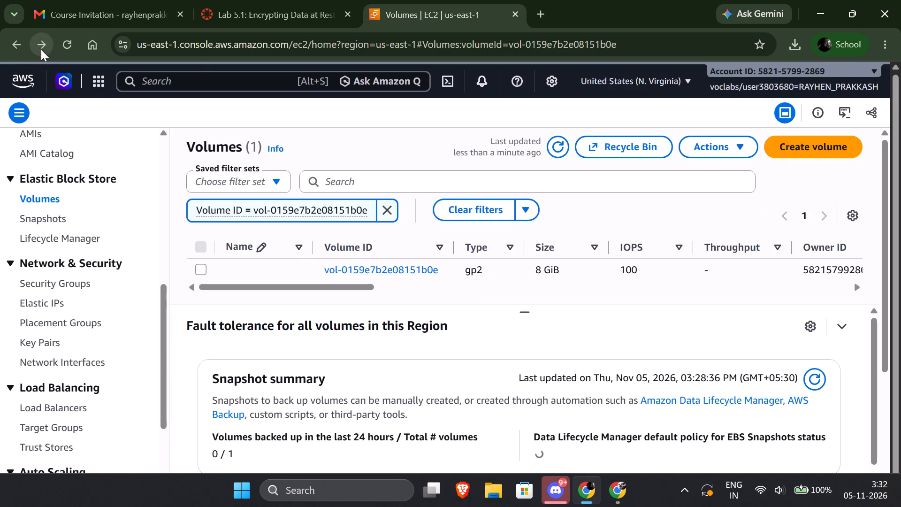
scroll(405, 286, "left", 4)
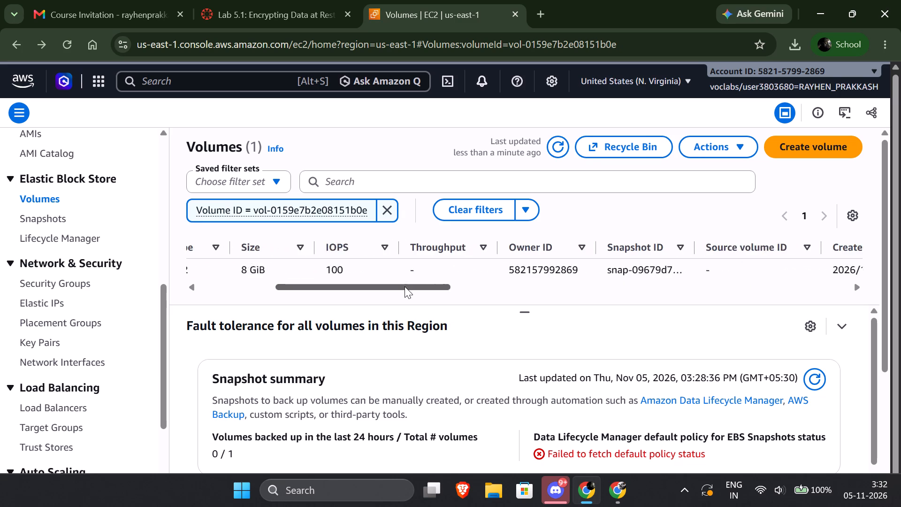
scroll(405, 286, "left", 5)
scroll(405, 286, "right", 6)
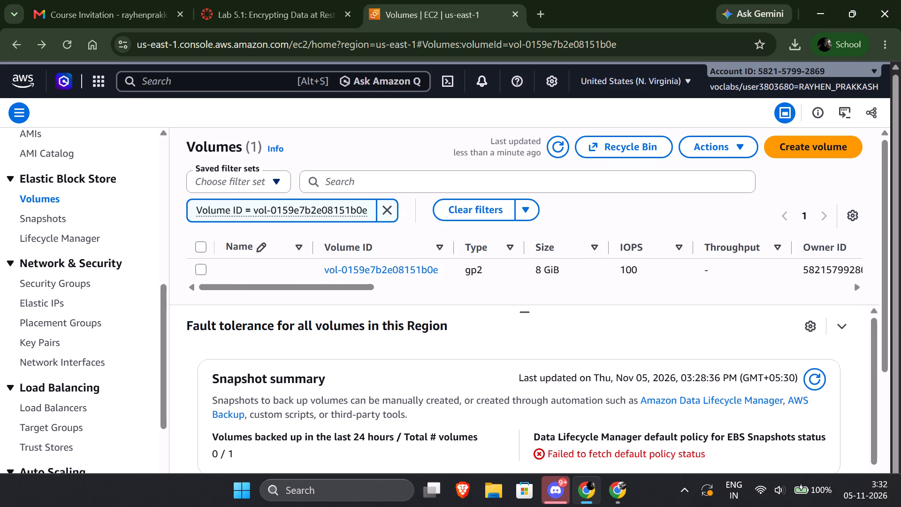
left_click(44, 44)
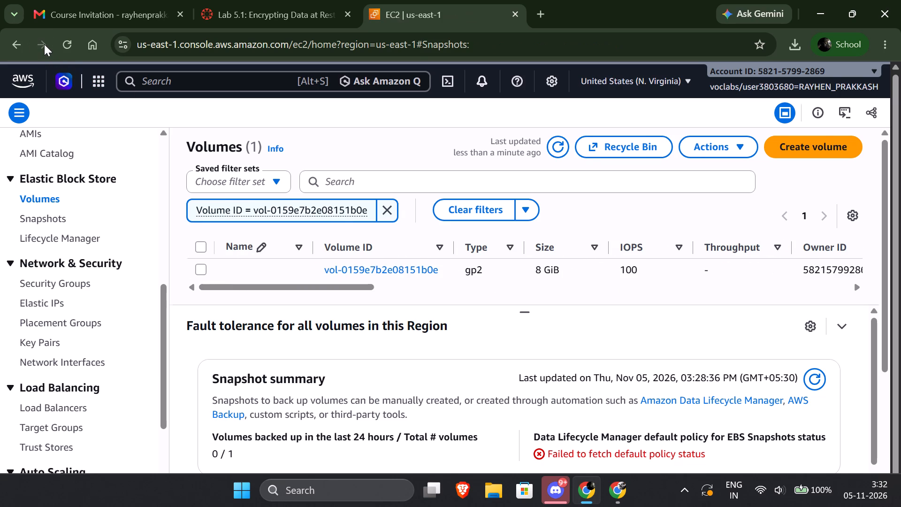
Select the Unencrypted Root Volume snapshot and start creating a volume from it.
left_click(200, 235)
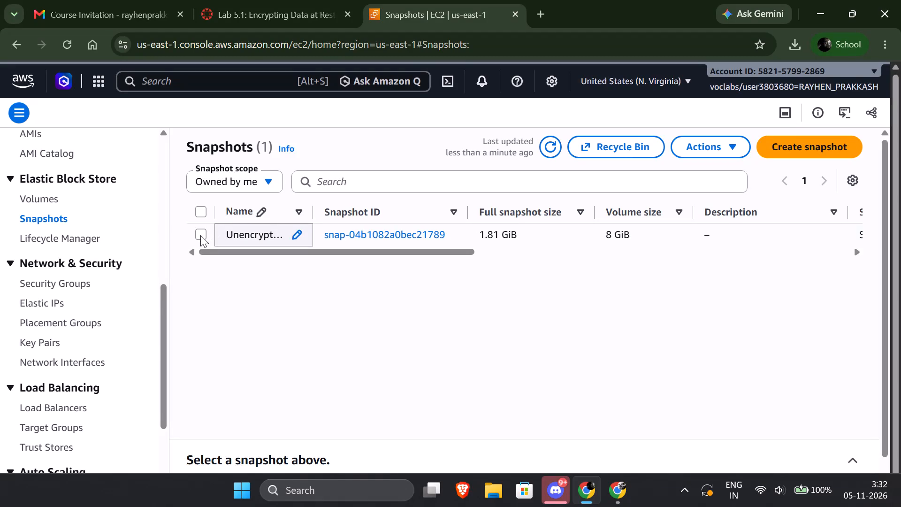
scroll(544, 235, "left", 1)
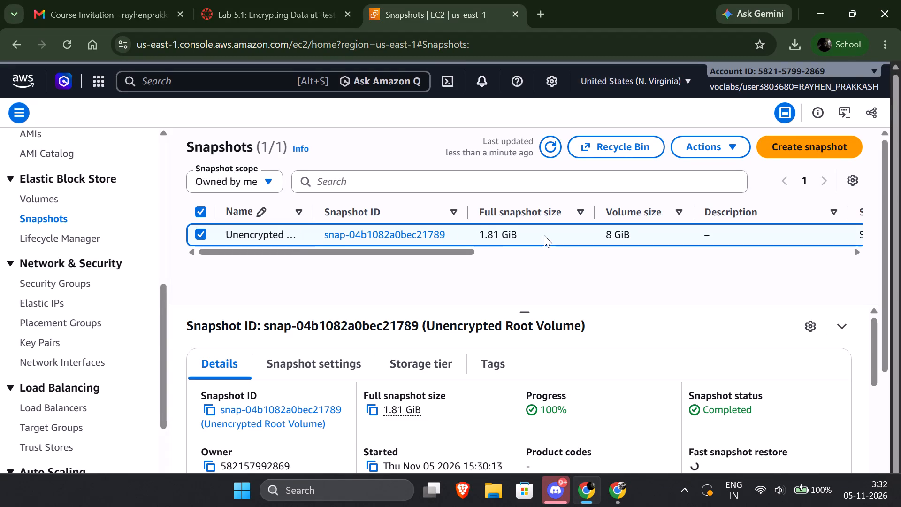
scroll(544, 235, "left", 5)
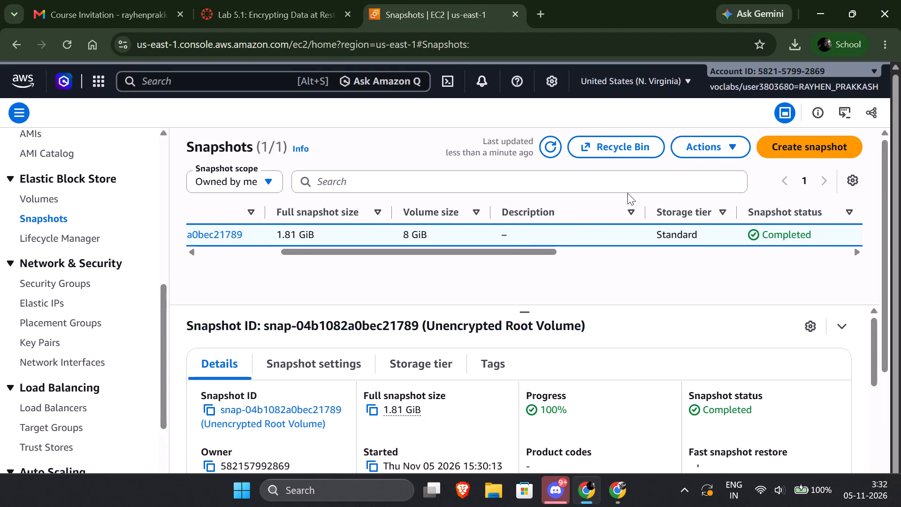
left_click(709, 148)
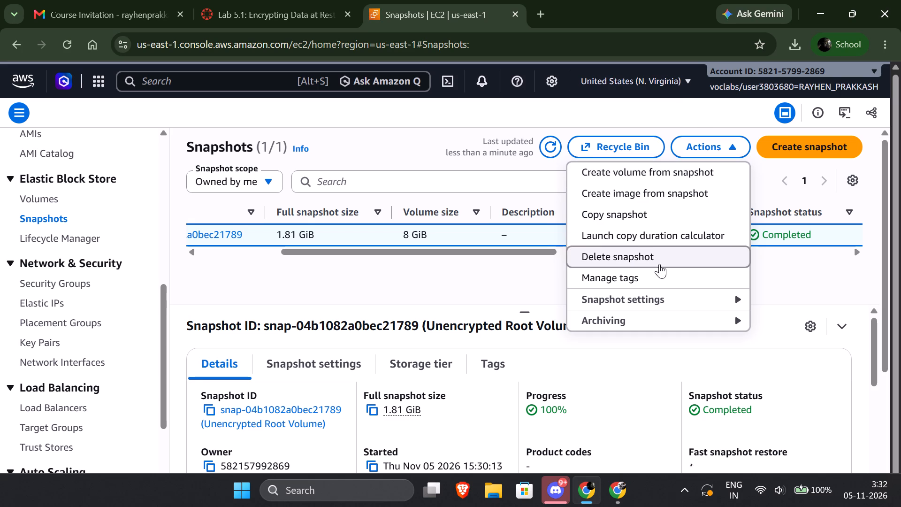
left_click(636, 170)
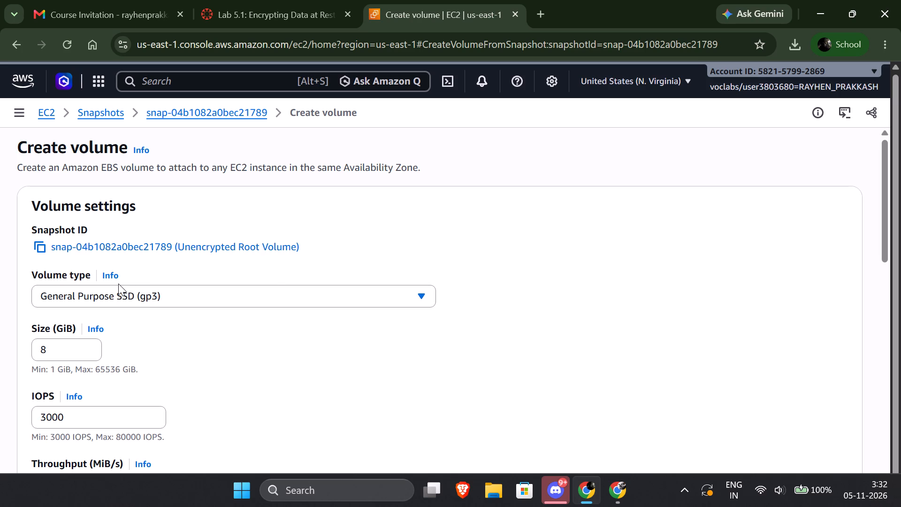
Choose use1-az4 (us-east-1a) as the new volume's Availability Zone.
scroll(249, 283, "down", 2)
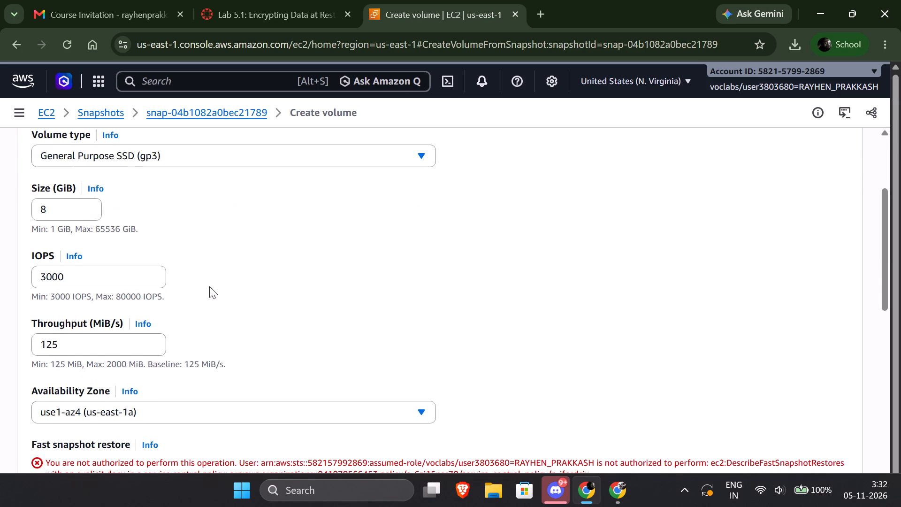
scroll(202, 307, "down", 2)
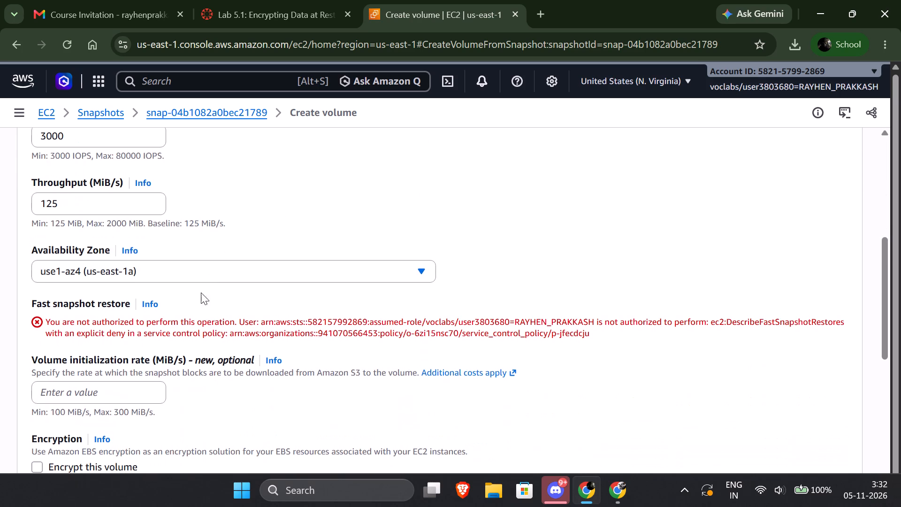
left_click(192, 271)
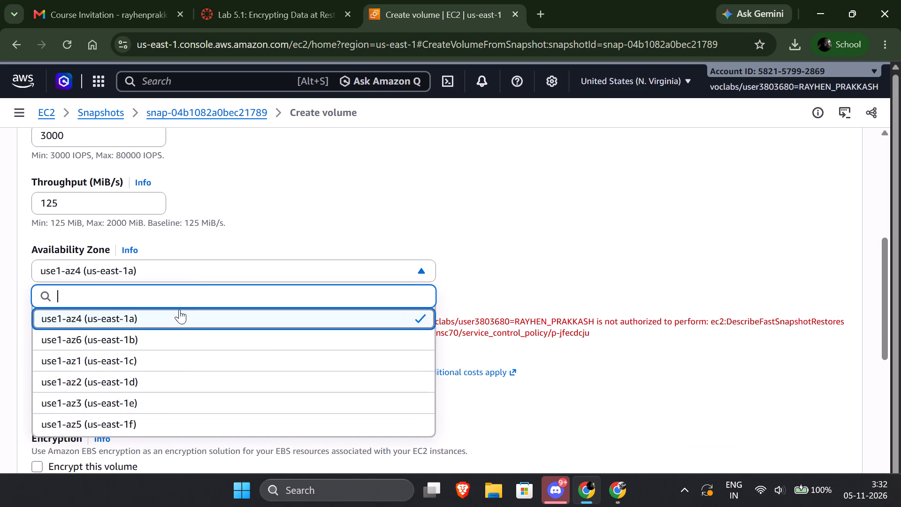
scroll(186, 301, "down", 2)
scroll(186, 300, "up", 2)
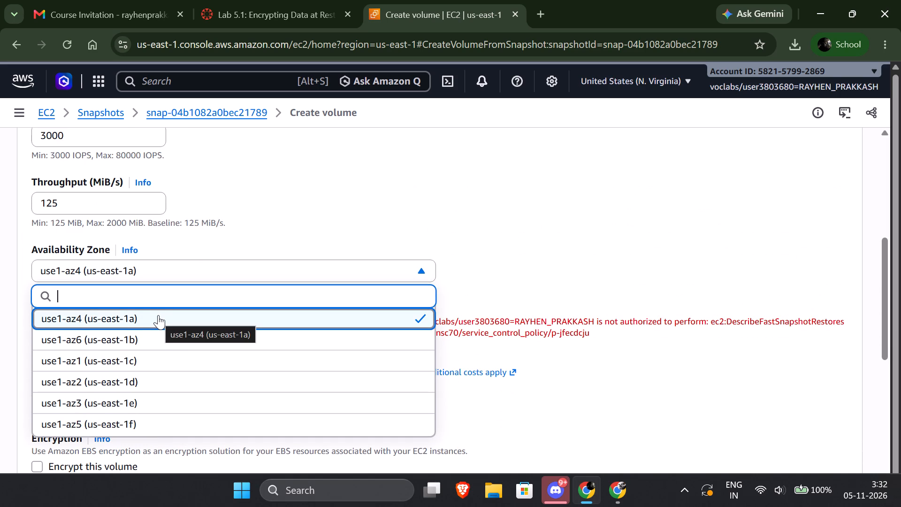
left_click(158, 315)
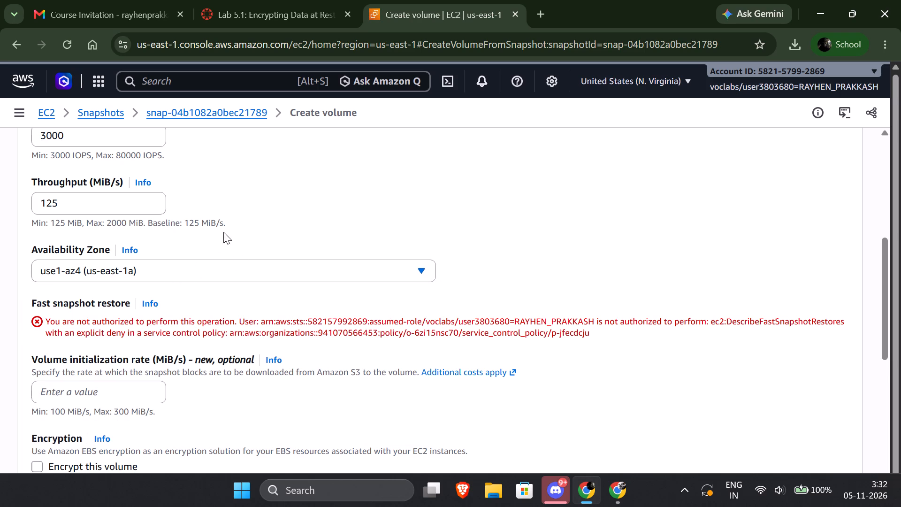
Turn on encryption for the new volume and choose MyKMSKey as its KMS key.
scroll(232, 207, "up", 1)
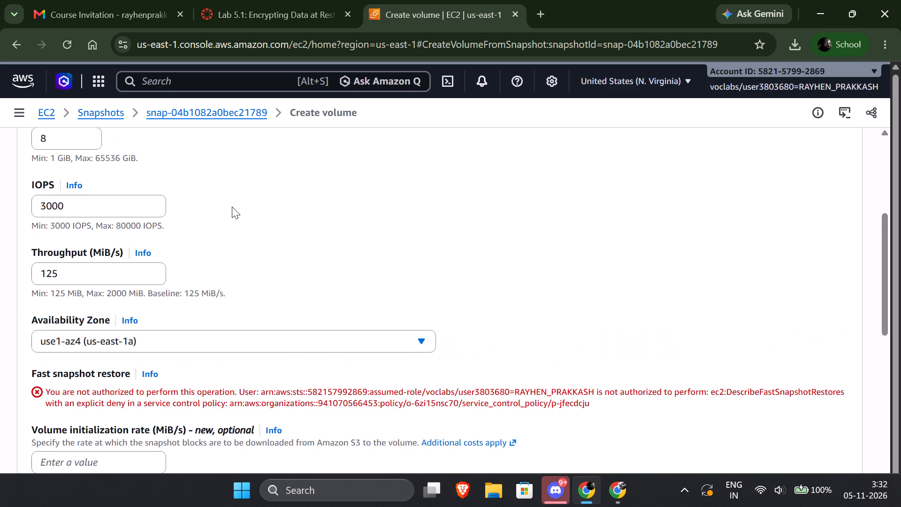
scroll(232, 208, "down", 2)
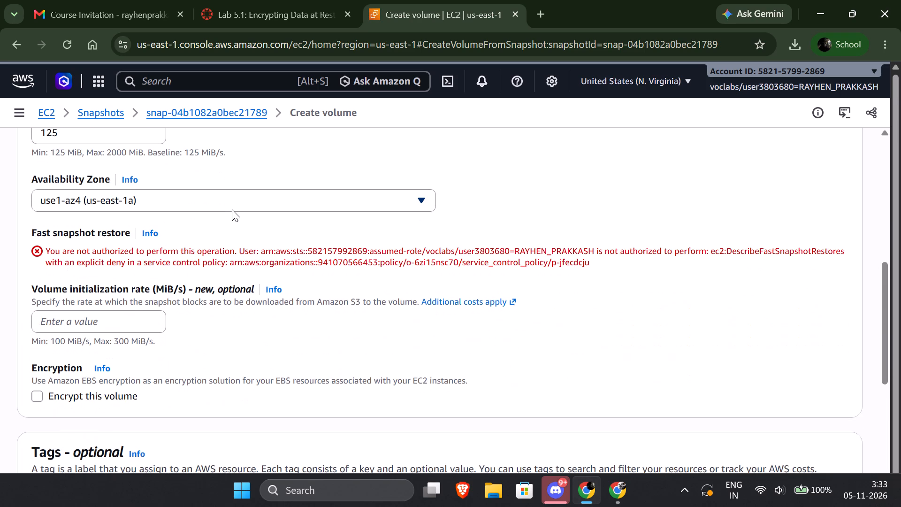
scroll(232, 209, "down", 1)
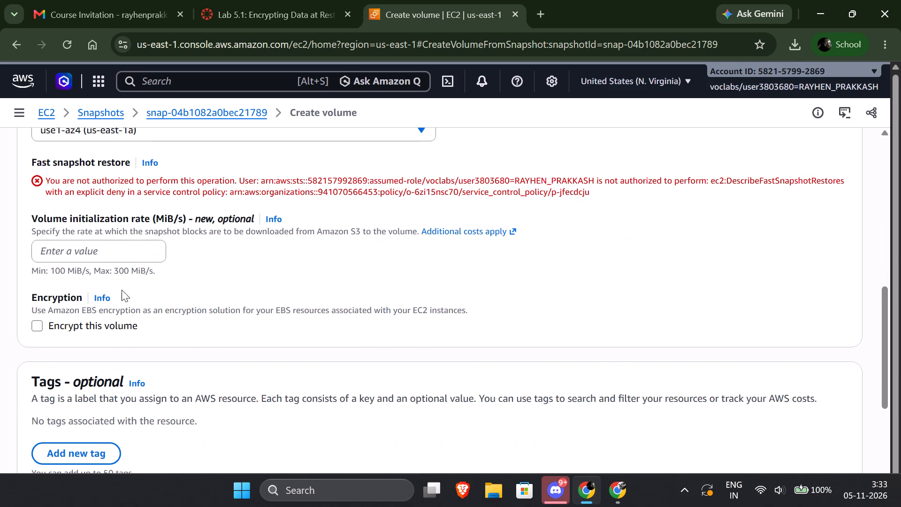
left_click(35, 323)
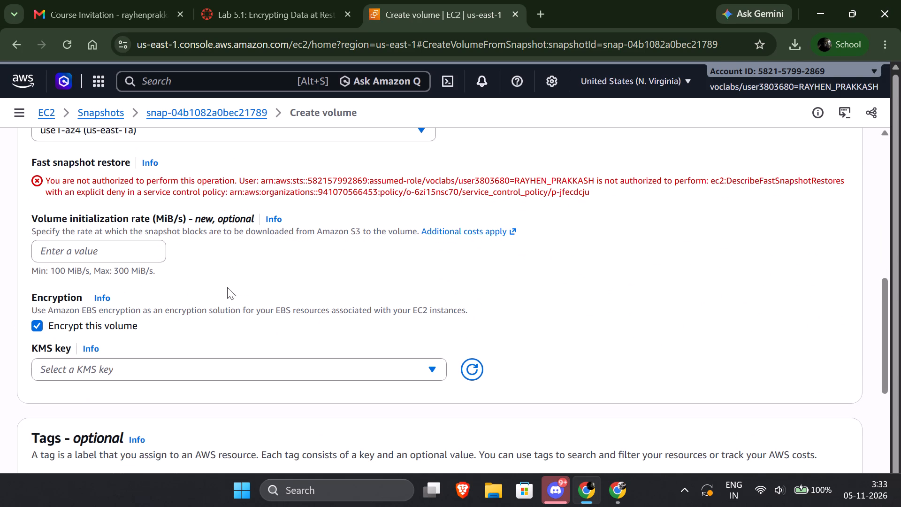
left_click(141, 372)
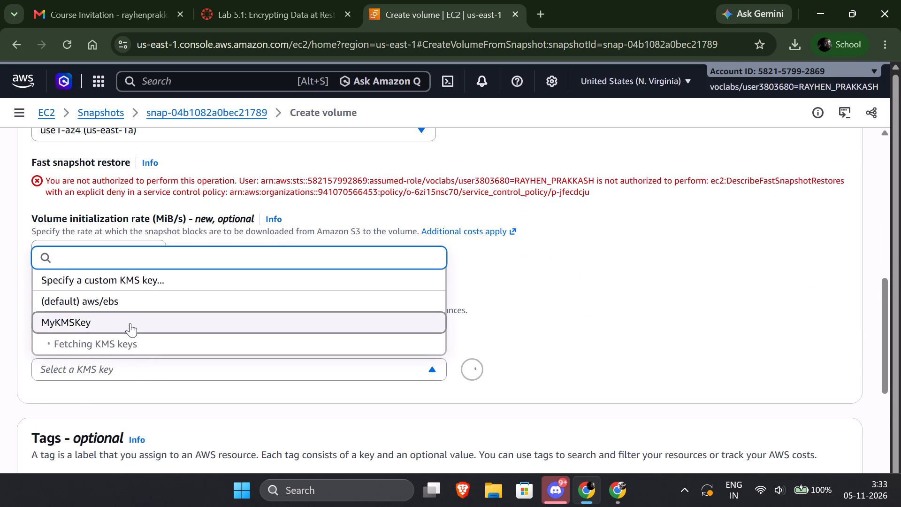
left_click(125, 323)
left_click(121, 370)
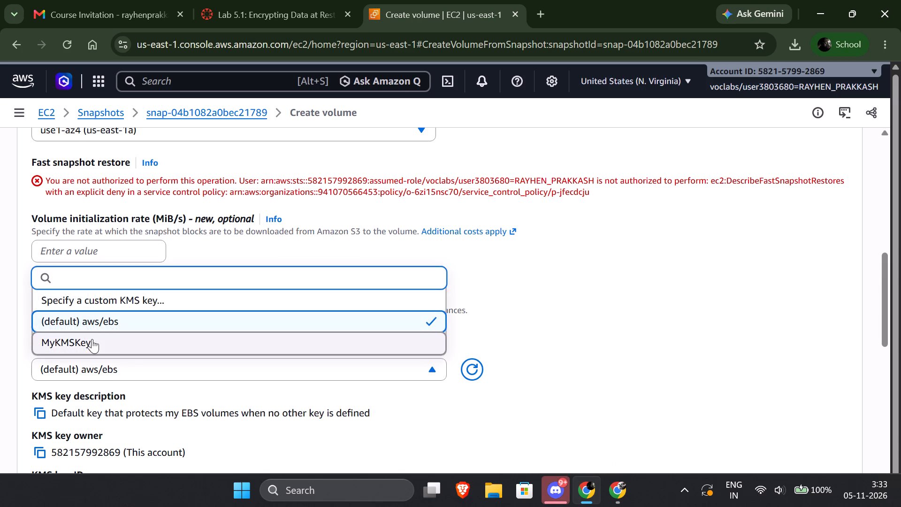
left_click(92, 337)
Review the new volume's Availability Zone, encryption, KMS key details and tag section.
scroll(194, 319, "down", 3)
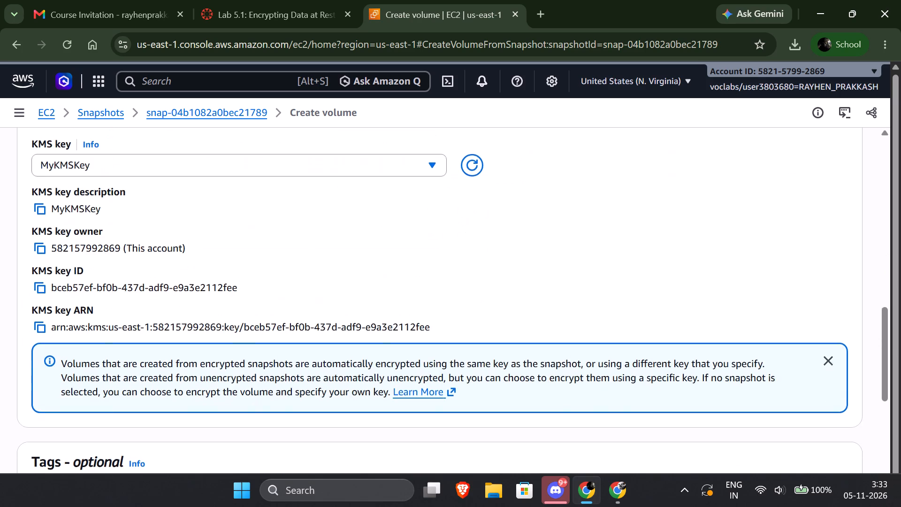
scroll(194, 316, "down", 2)
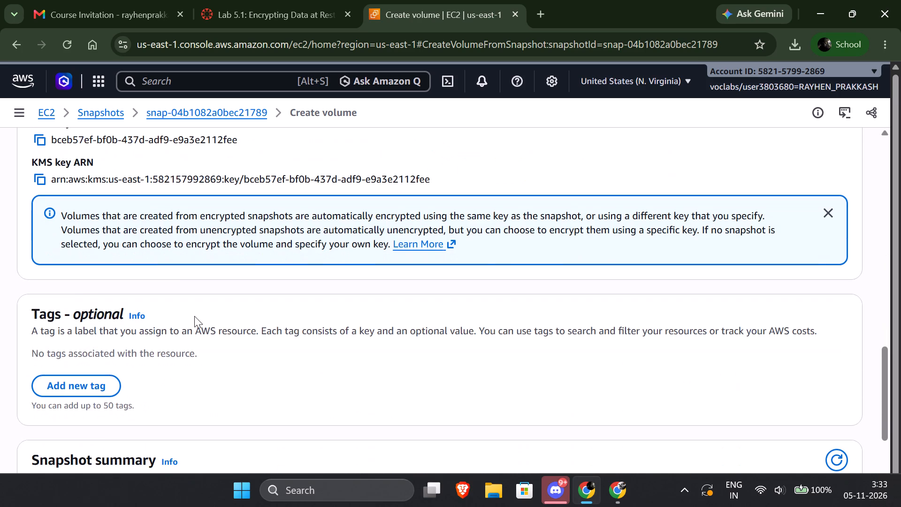
scroll(194, 316, "up", 6)
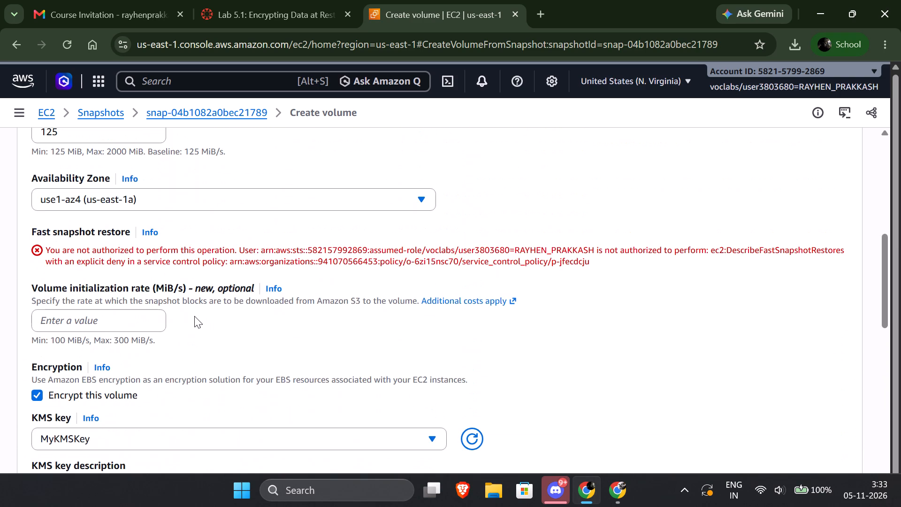
scroll(194, 316, "up", 1)
scroll(206, 313, "down", 8)
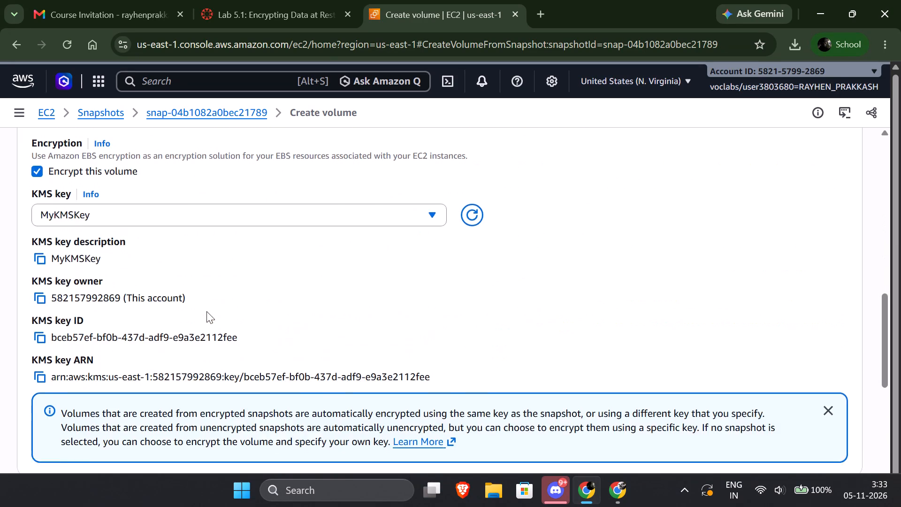
Create the MyKMSKey-encrypted volume from the snapshot with the configured settings.
scroll(206, 311, "down", 4)
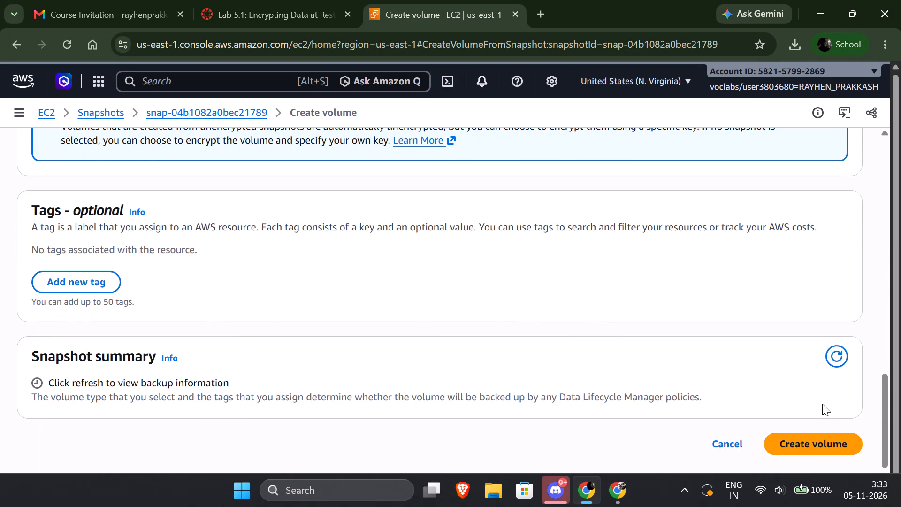
left_click(801, 436)
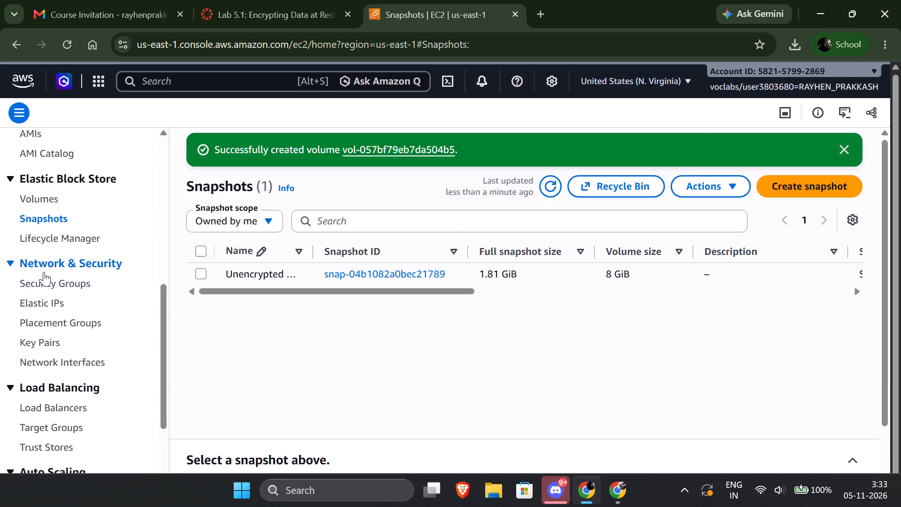
Open the EBS volumes list and remove its Volume ID filter so that all volumes are listed.
scroll(44, 272, "up", 3)
scroll(44, 271, "down", 3)
left_click(49, 196)
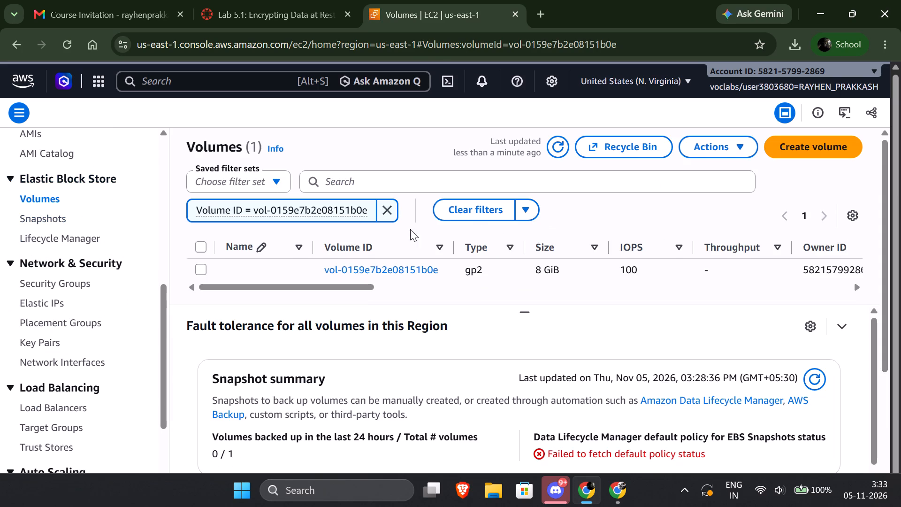
left_click(385, 207)
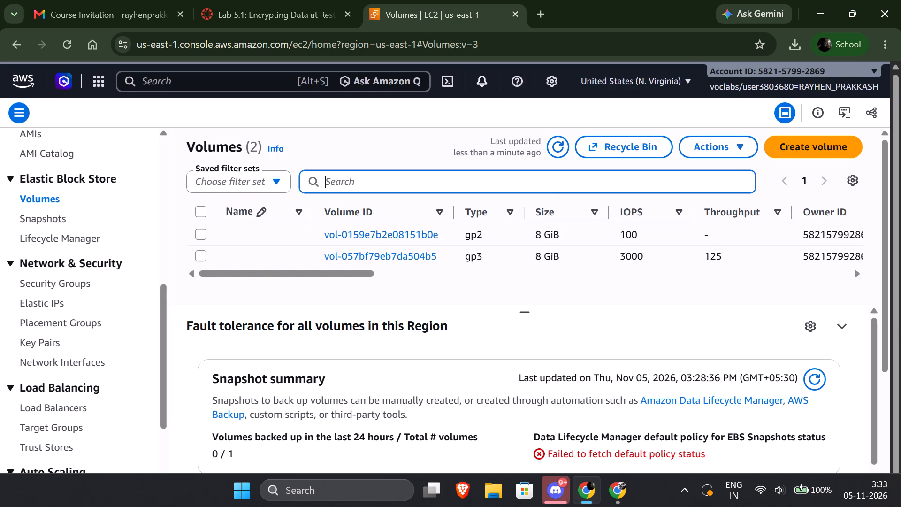
Check which volume is attached to LabInstance and name that gp2 volume "Old unencrypted root volume".
scroll(541, 240, "left", 8)
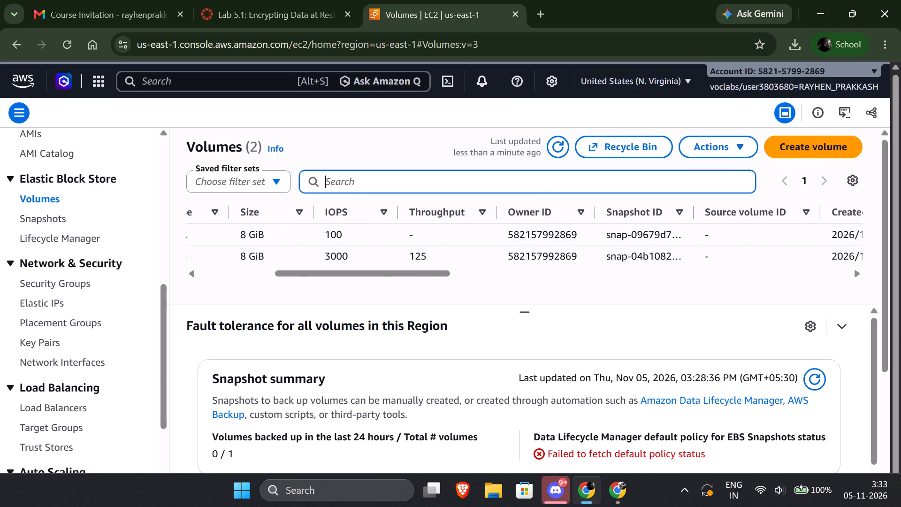
scroll(541, 240, "left", 8)
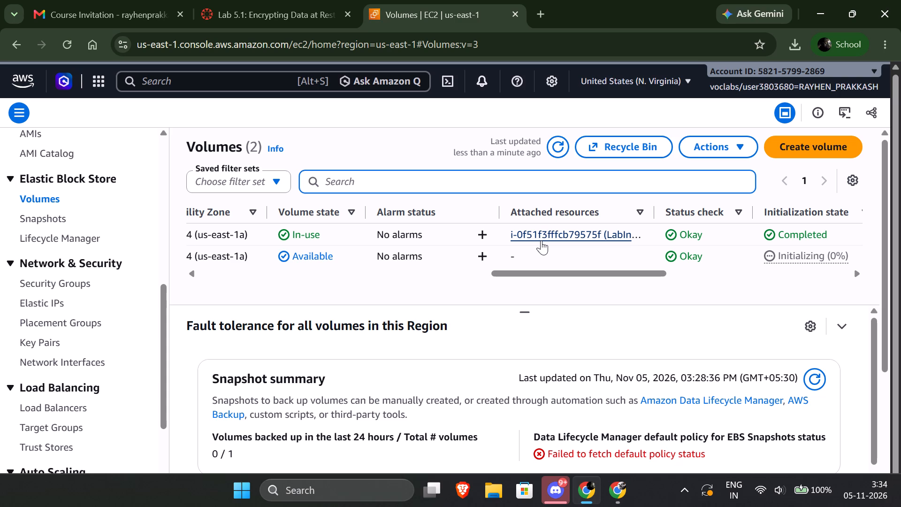
scroll(541, 240, "right", 16)
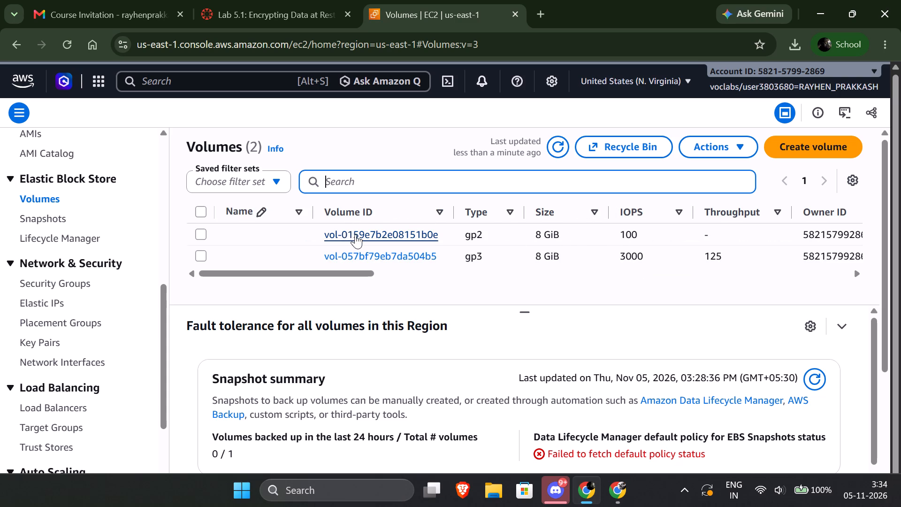
left_click(295, 234)
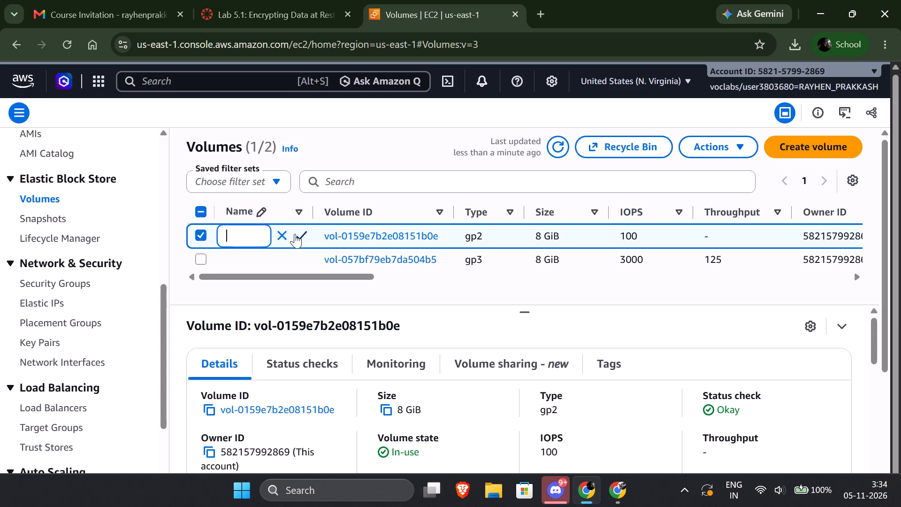
key("o")
type("ld")
key("space")
type("unencrypted")
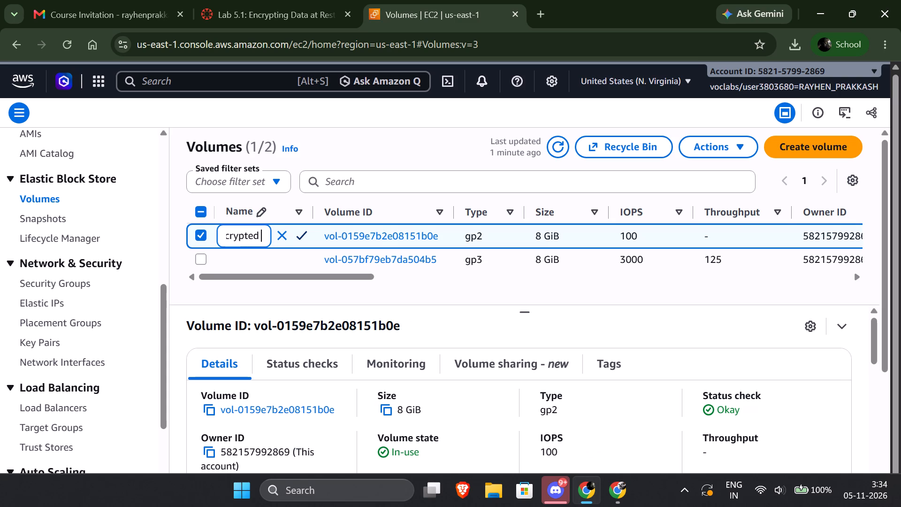
key("space")
type("root volume")
key("Return")
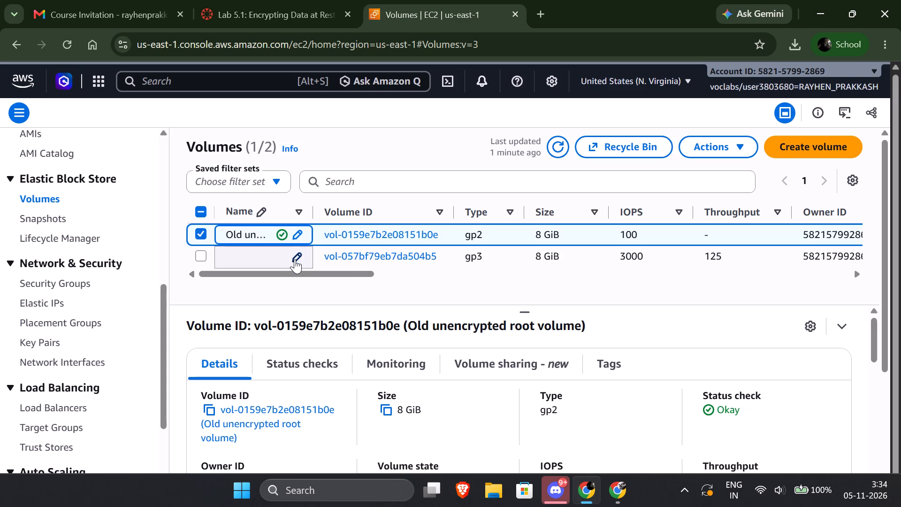
Name the newly created, unattached gp3 volume "New encrypted root volume".
left_click(295, 259)
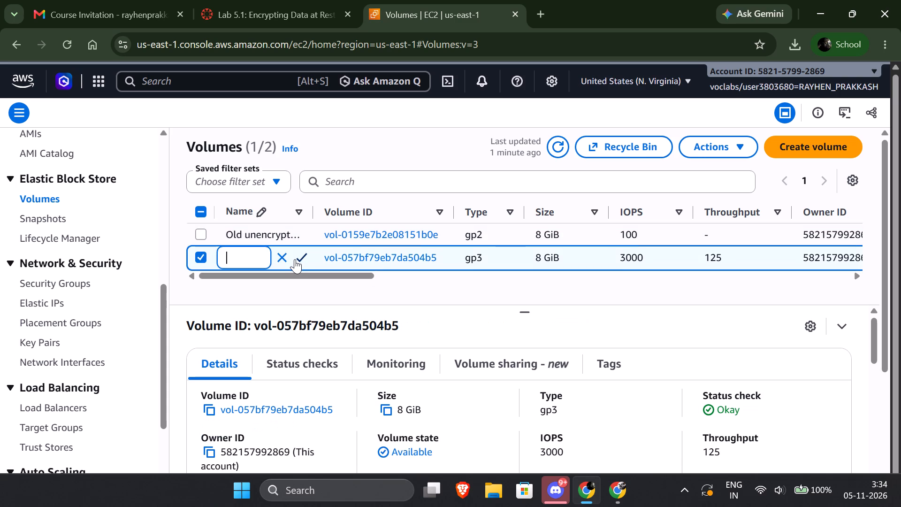
key("n")
type("ew")
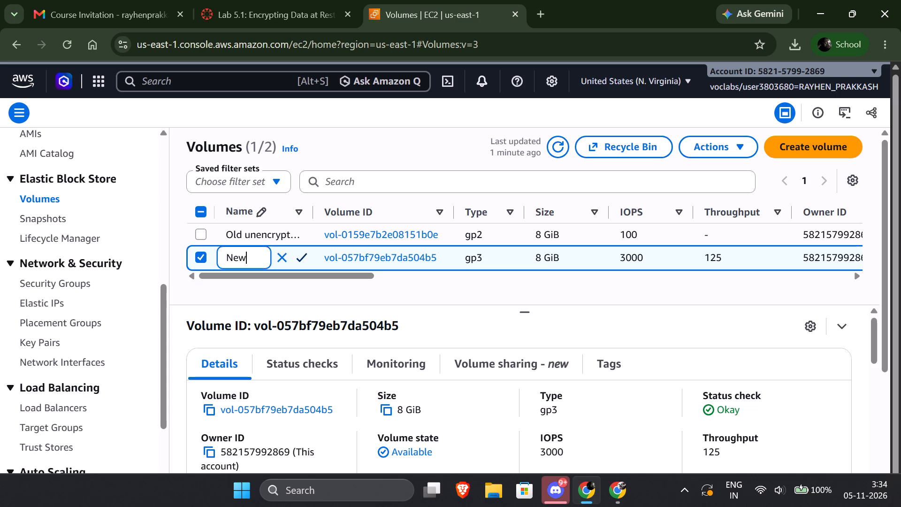
key("space")
type("en")
type("crypted")
key("space")
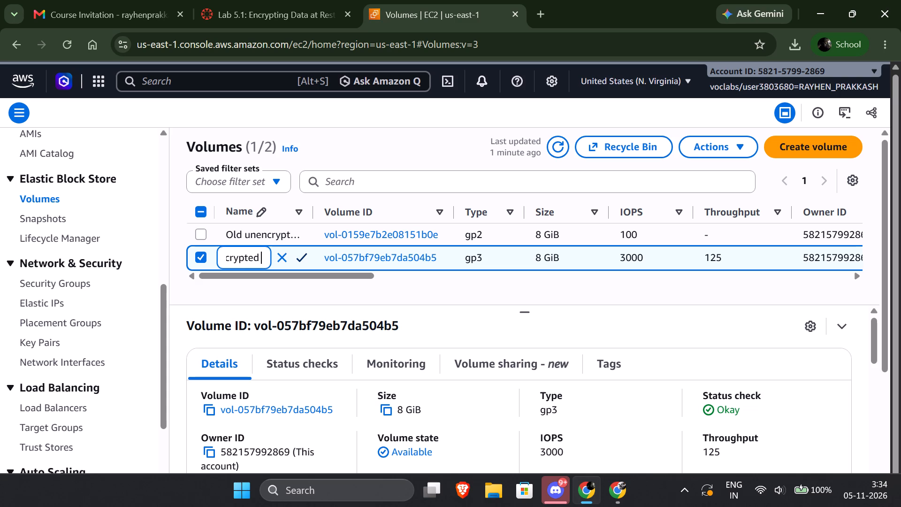
type("root volume")
key("Return")
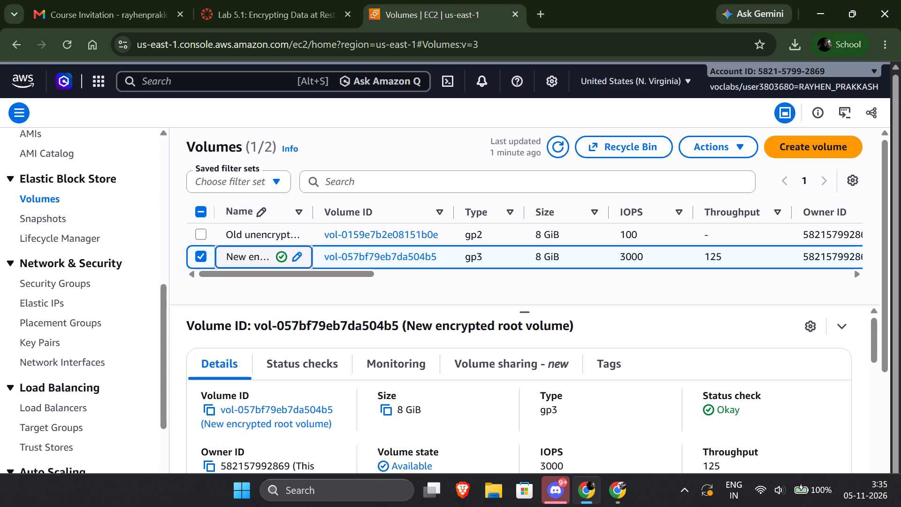
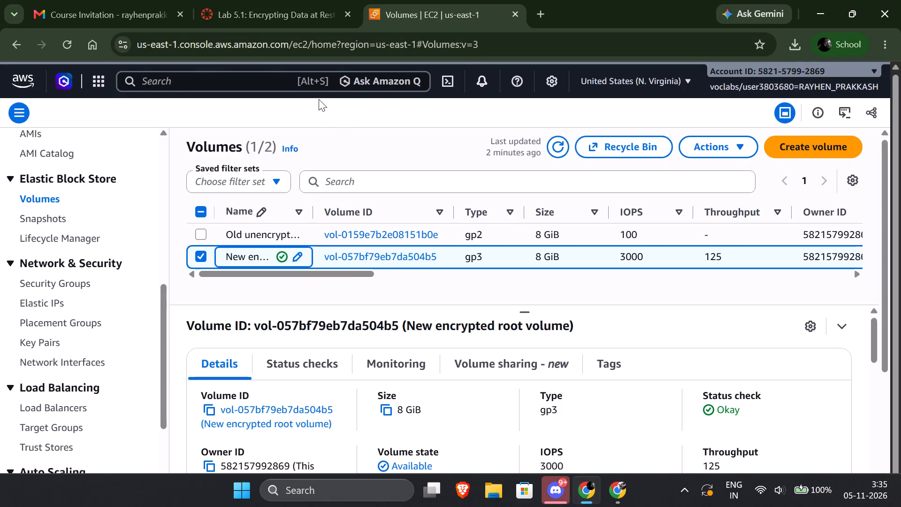
Detach the gp2 volume named "Old unencrypted root volume" from its instance.
left_click(199, 257)
left_click(199, 232)
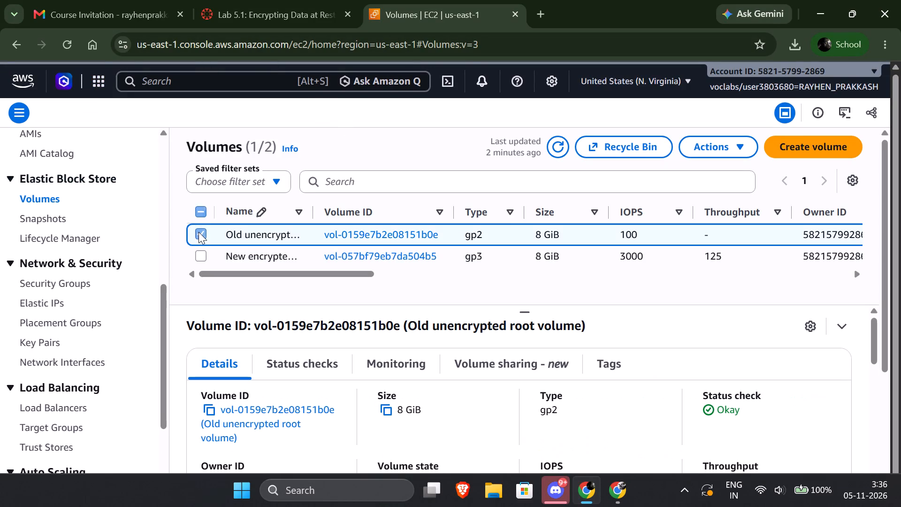
left_click(718, 149)
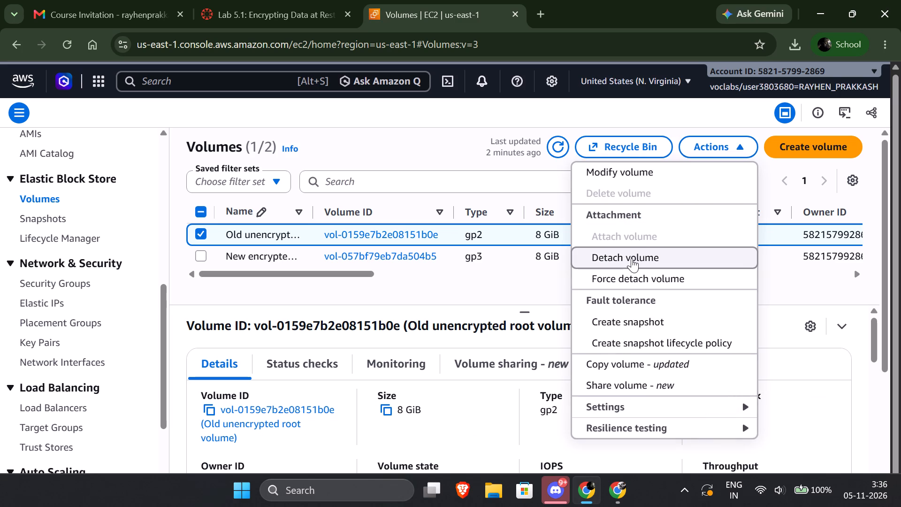
left_click(632, 258)
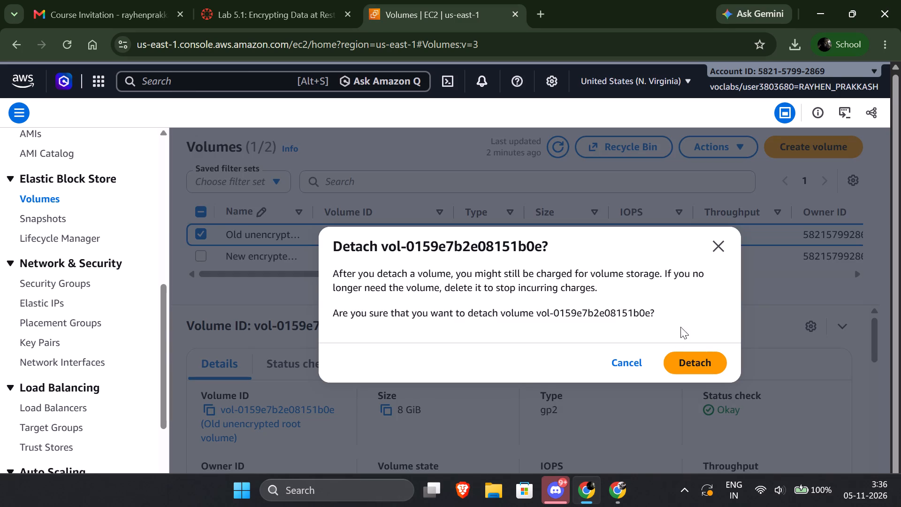
left_click(692, 359)
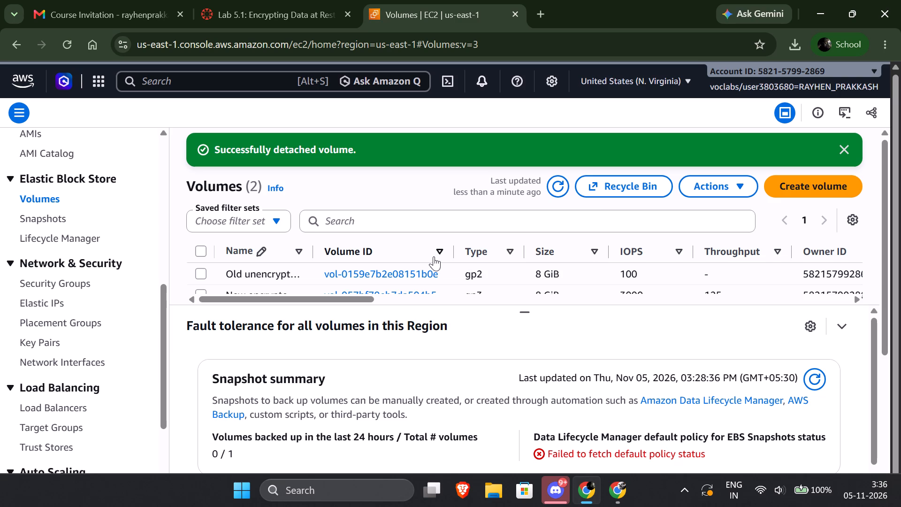
Check the volume state and attached resources of both root volumes in the volumes list.
scroll(434, 256, "down", 1)
scroll(464, 255, "up", 1)
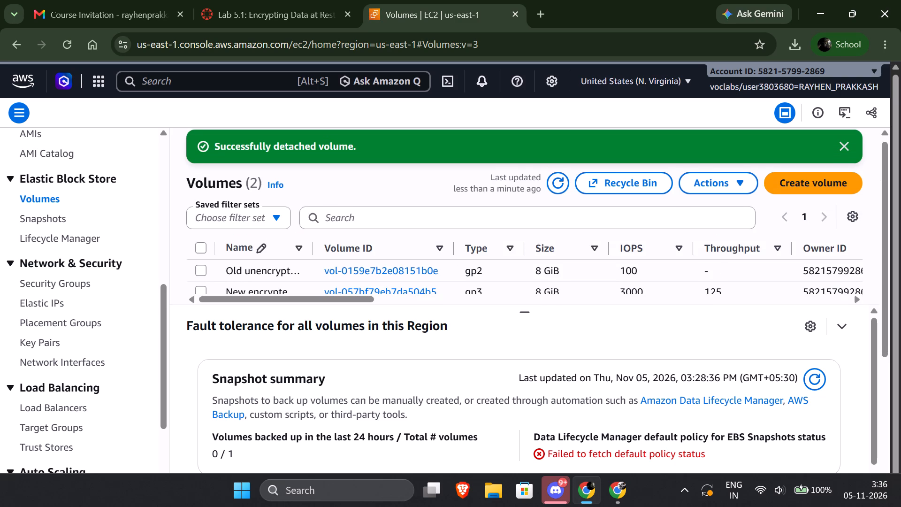
scroll(508, 262, "left", 12)
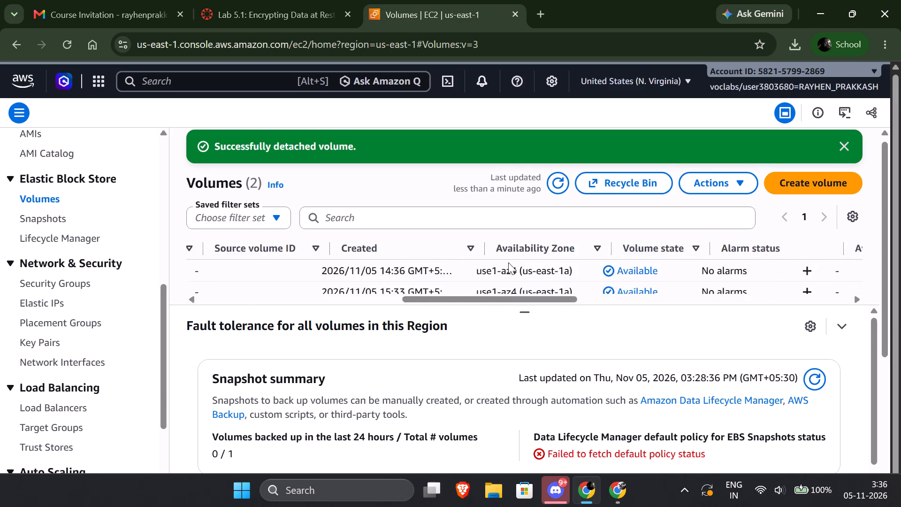
scroll(508, 262, "down", 1)
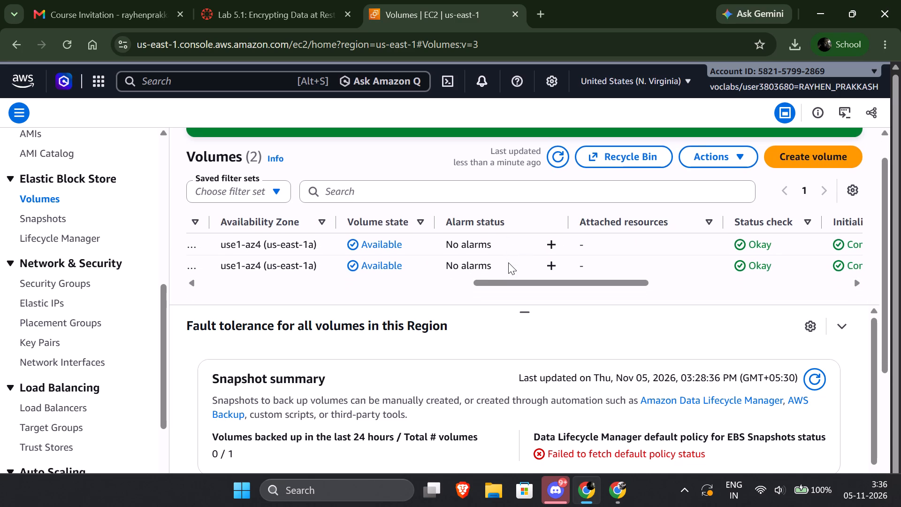
scroll(508, 262, "down", 1)
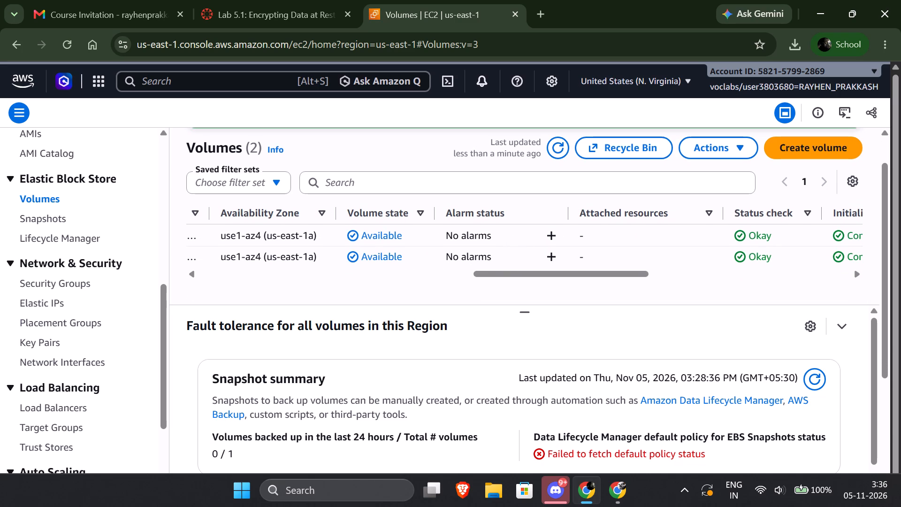
scroll(389, 258, "right", 16)
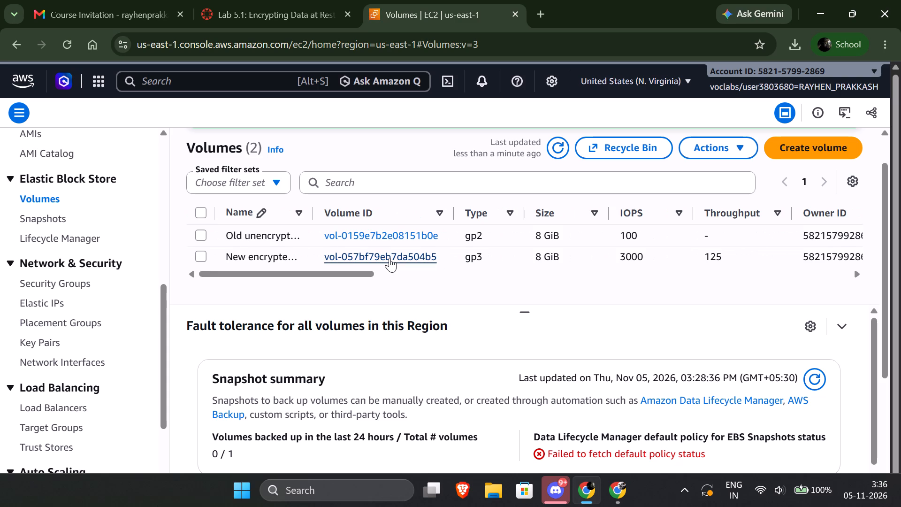
Open the Attach volume form for the gp3 volume named "New encrypted root volume".
left_click(197, 258)
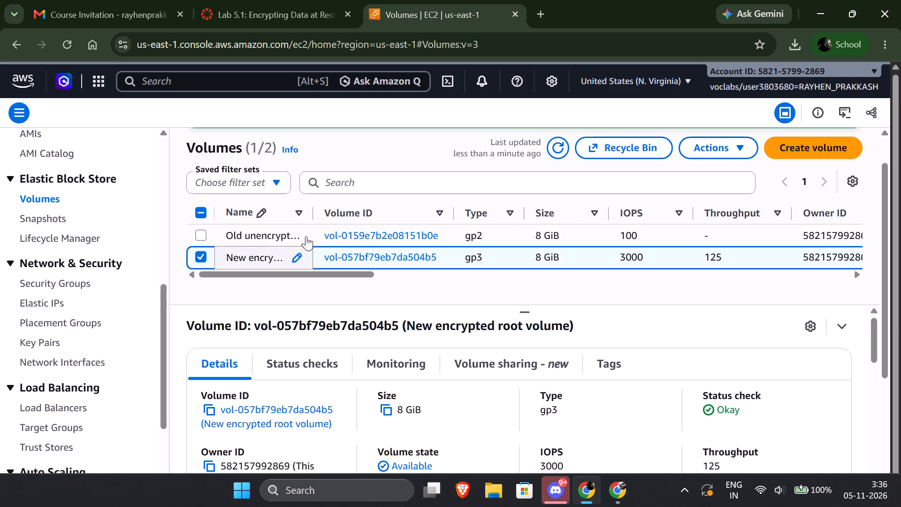
left_click(711, 149)
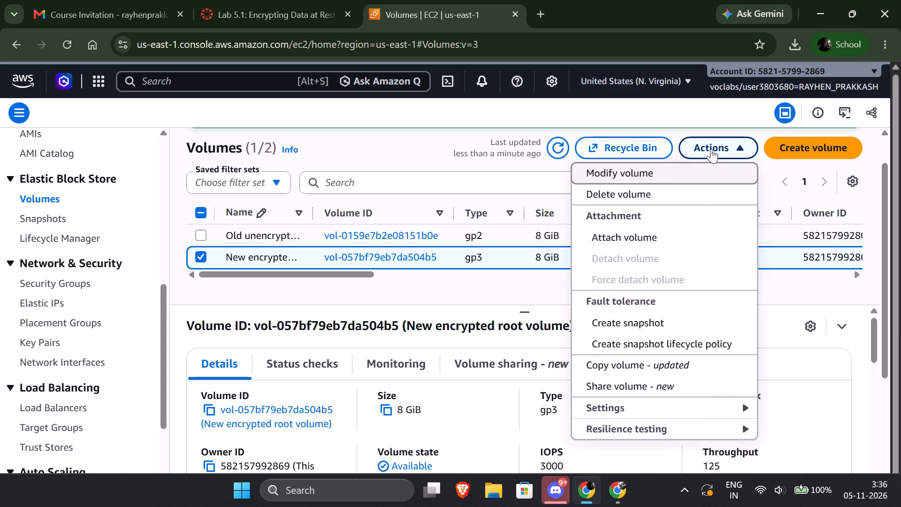
left_click(628, 237)
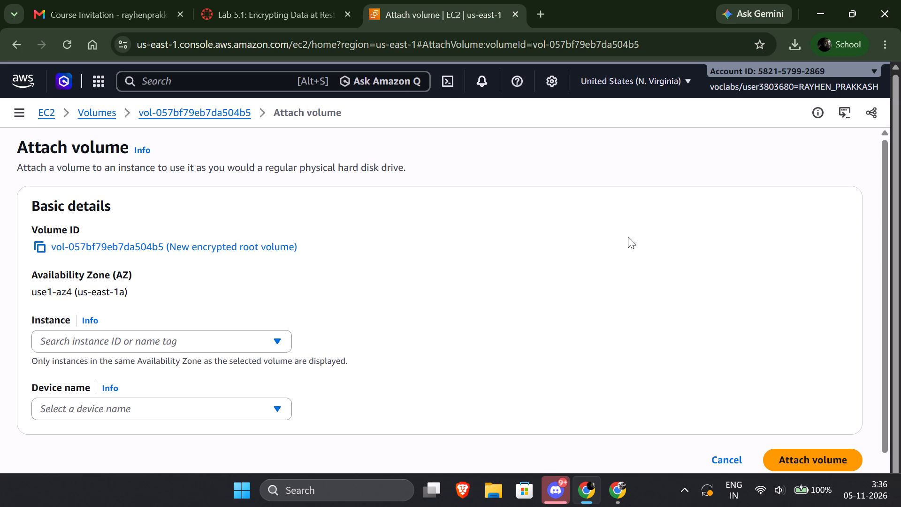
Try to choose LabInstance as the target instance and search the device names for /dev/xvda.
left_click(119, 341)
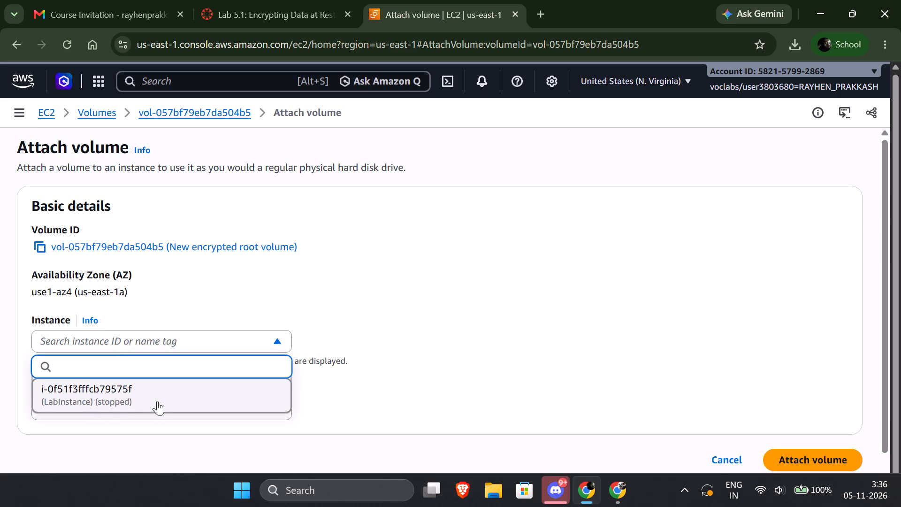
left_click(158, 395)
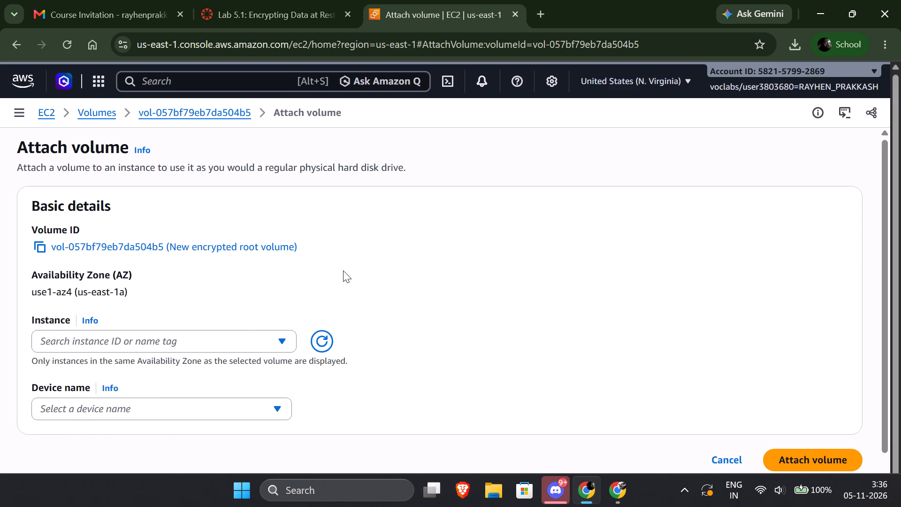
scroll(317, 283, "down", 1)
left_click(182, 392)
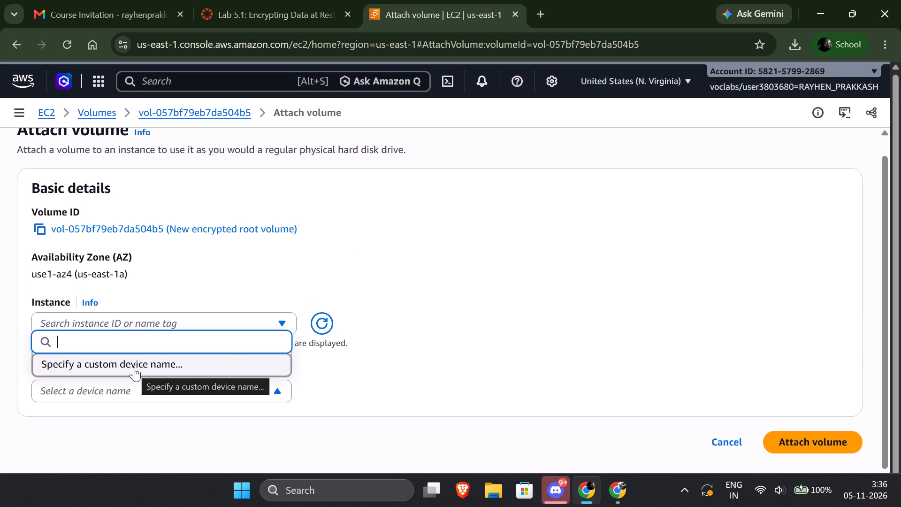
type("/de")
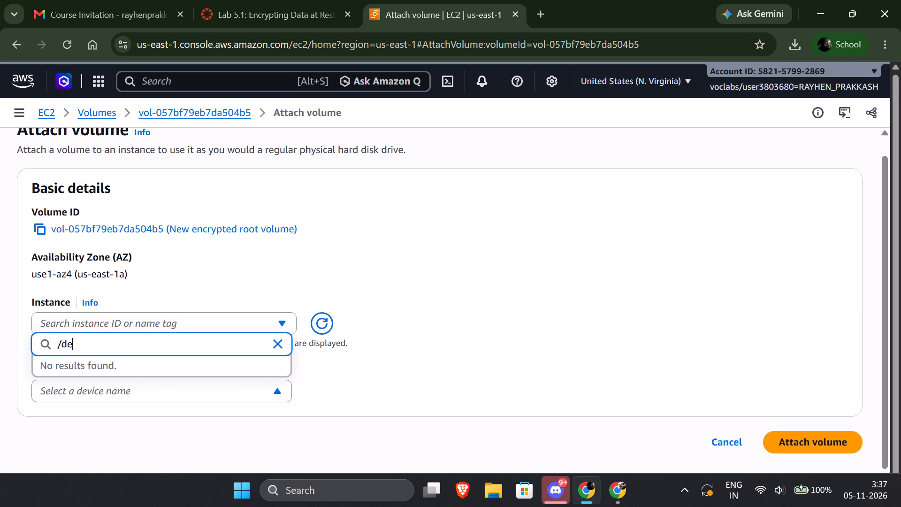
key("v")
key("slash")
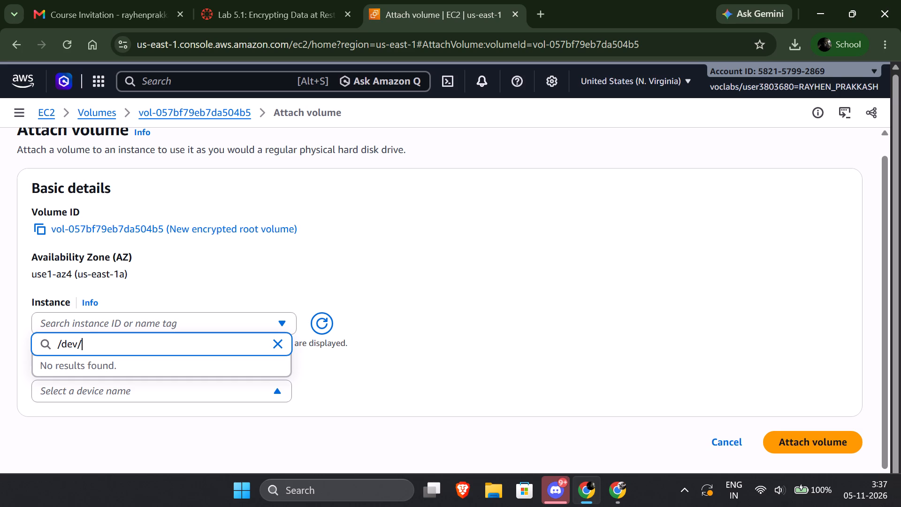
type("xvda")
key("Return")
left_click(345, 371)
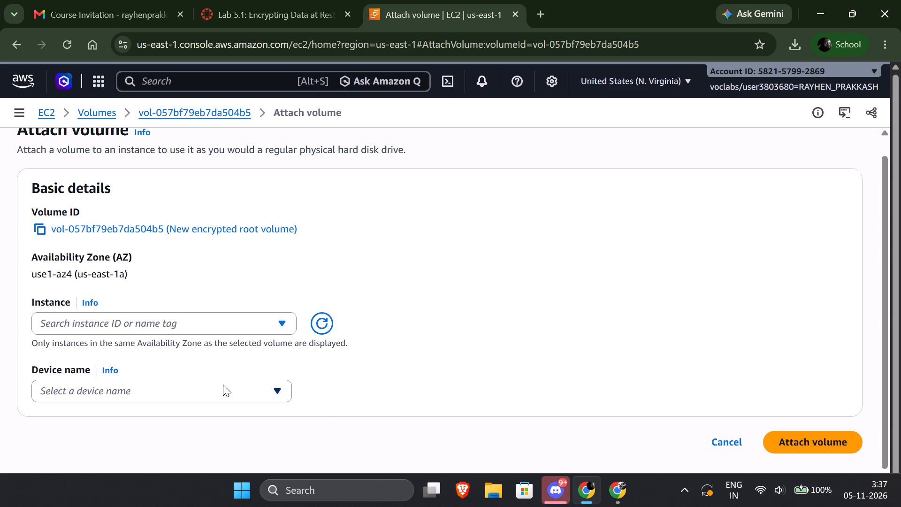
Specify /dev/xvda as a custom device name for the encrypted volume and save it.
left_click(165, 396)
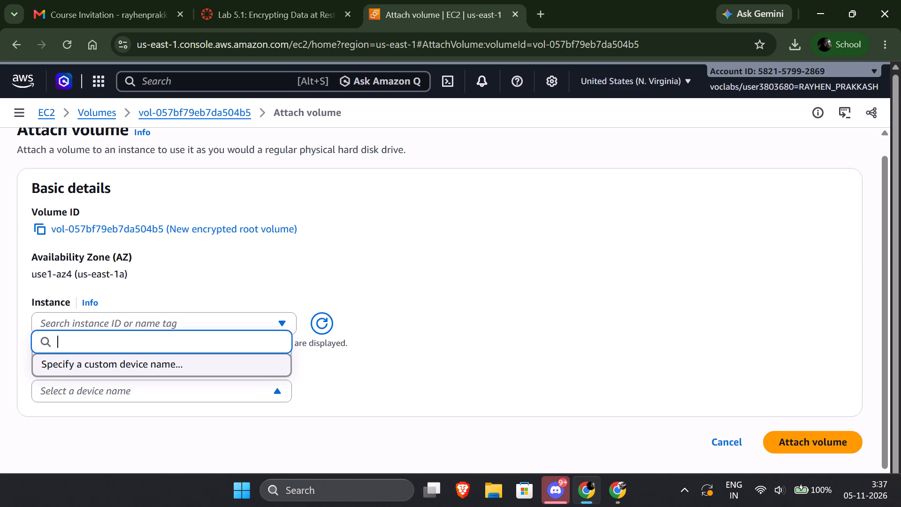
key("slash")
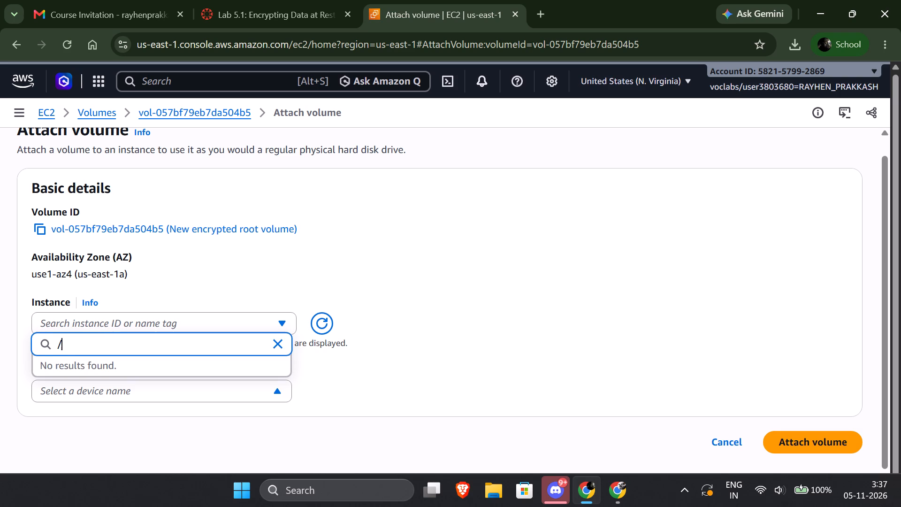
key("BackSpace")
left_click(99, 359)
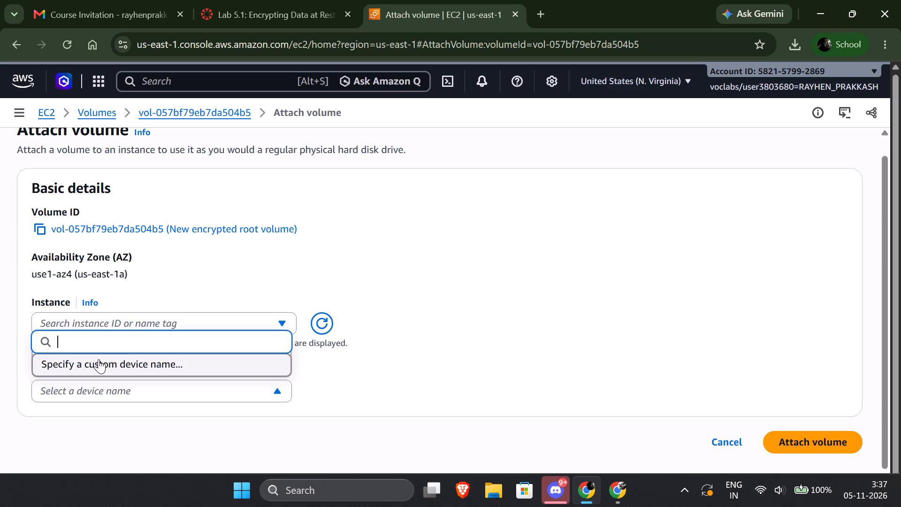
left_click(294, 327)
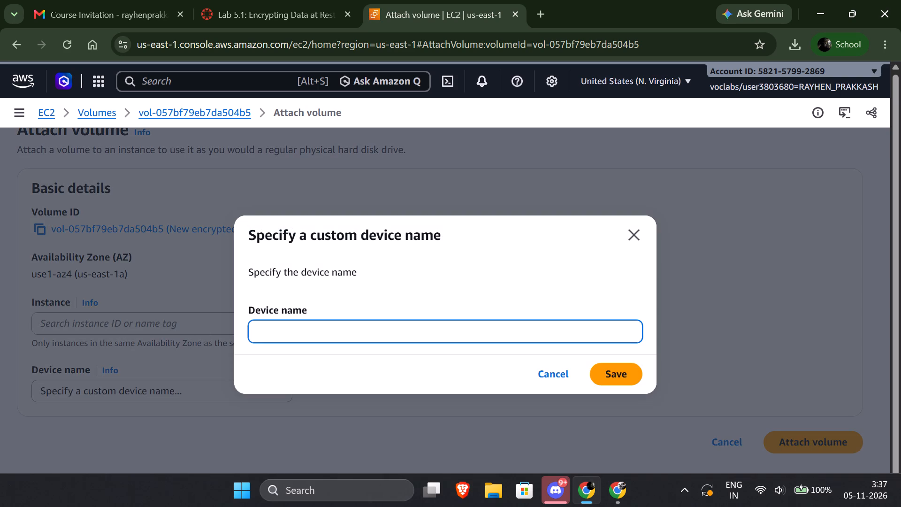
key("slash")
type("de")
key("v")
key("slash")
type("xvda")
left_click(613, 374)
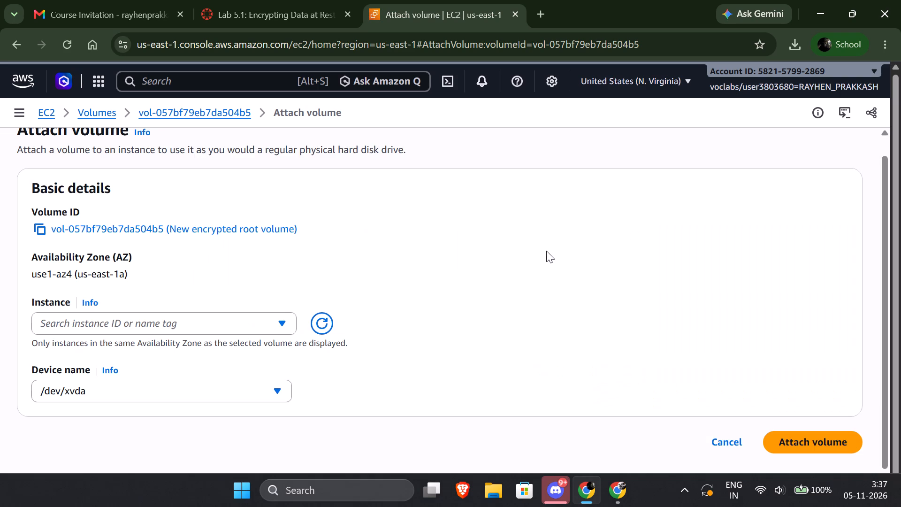
Attach the encrypted volume to LabInstance using the reserved root device name /dev/xvda.
left_click(151, 327)
left_click(81, 379)
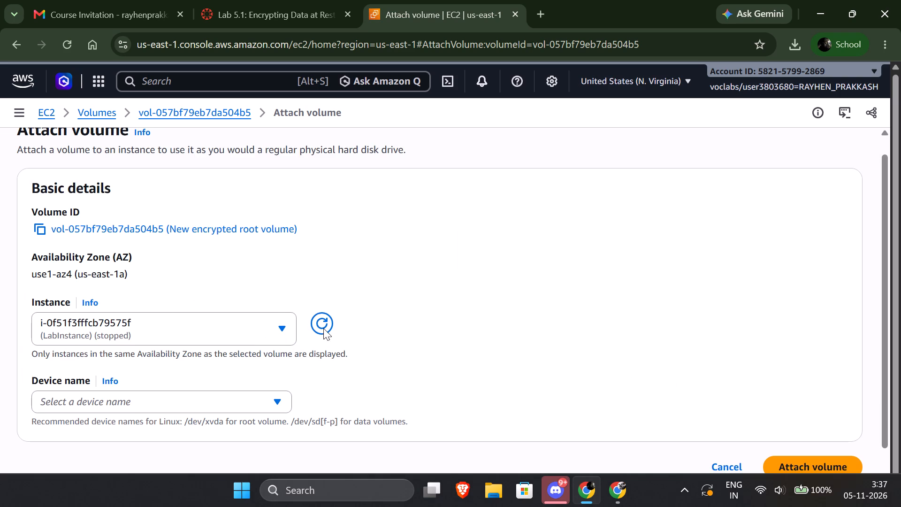
scroll(489, 288, "down", 2)
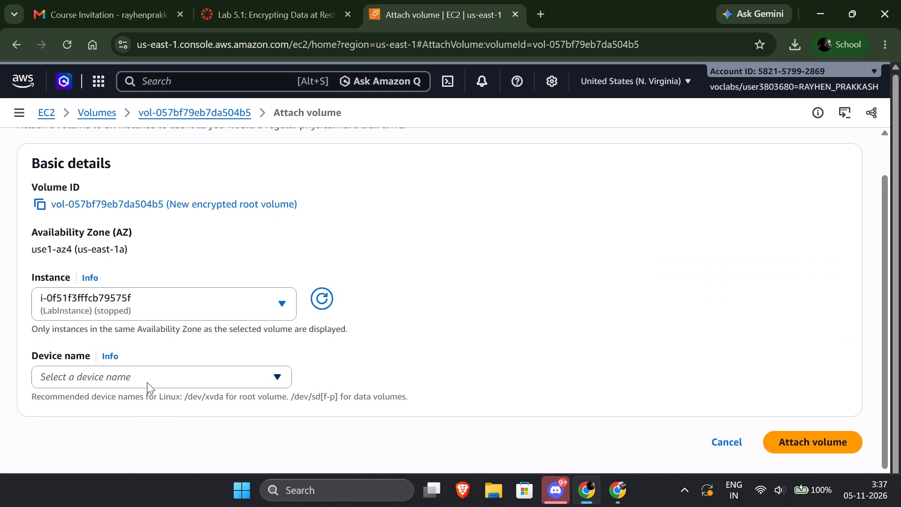
left_click(147, 382)
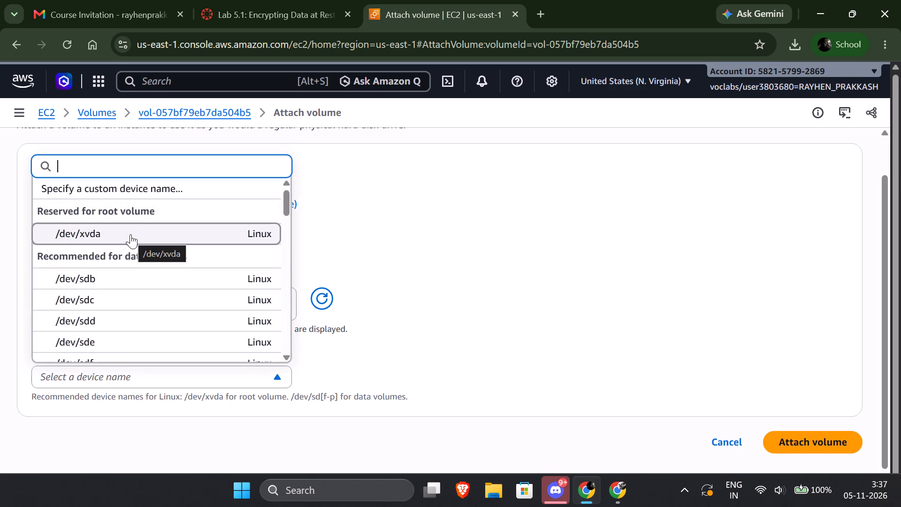
left_click(130, 234)
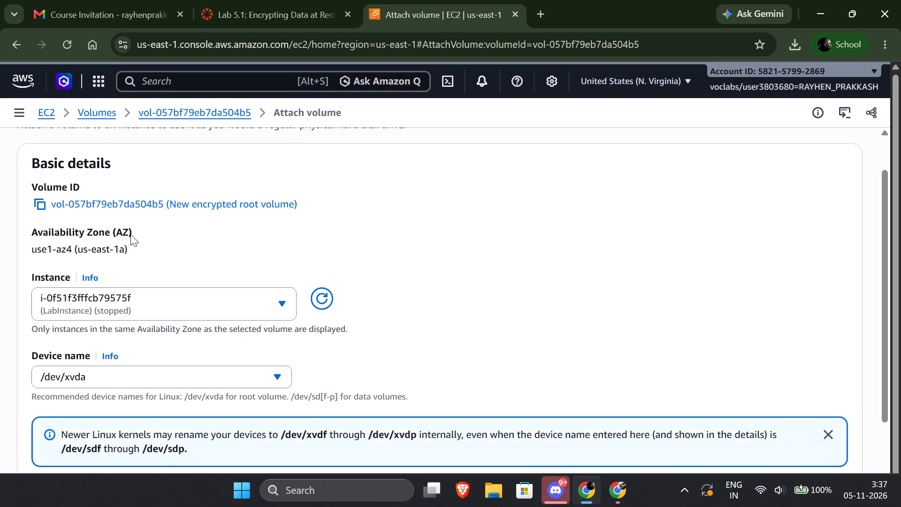
scroll(456, 270, "down", 5)
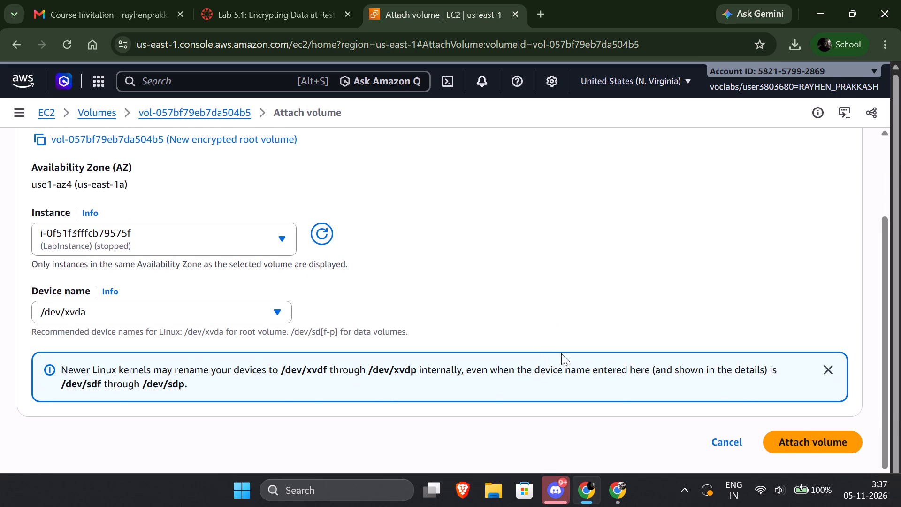
left_click(814, 444)
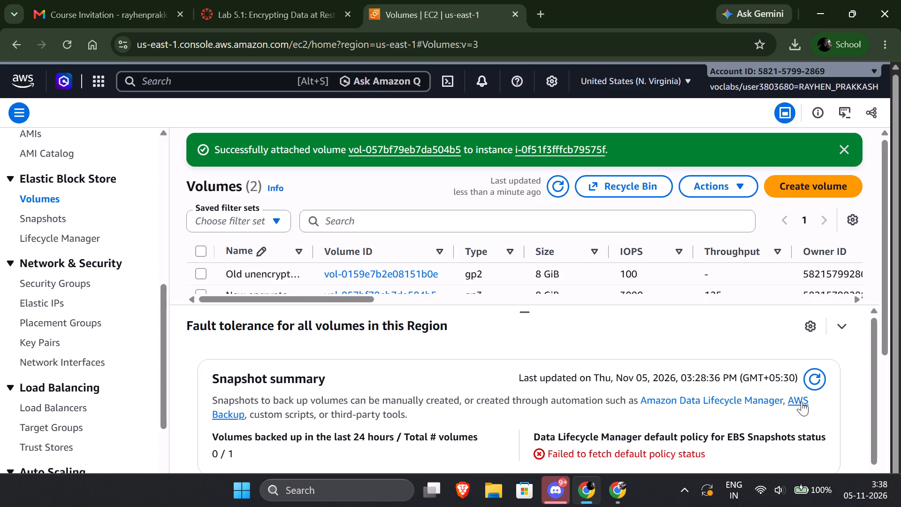
Open the EC2 Instances list and examine the encryption details of LabInstance's block device.
scroll(319, 256, "down", 2)
scroll(78, 256, "up", 7)
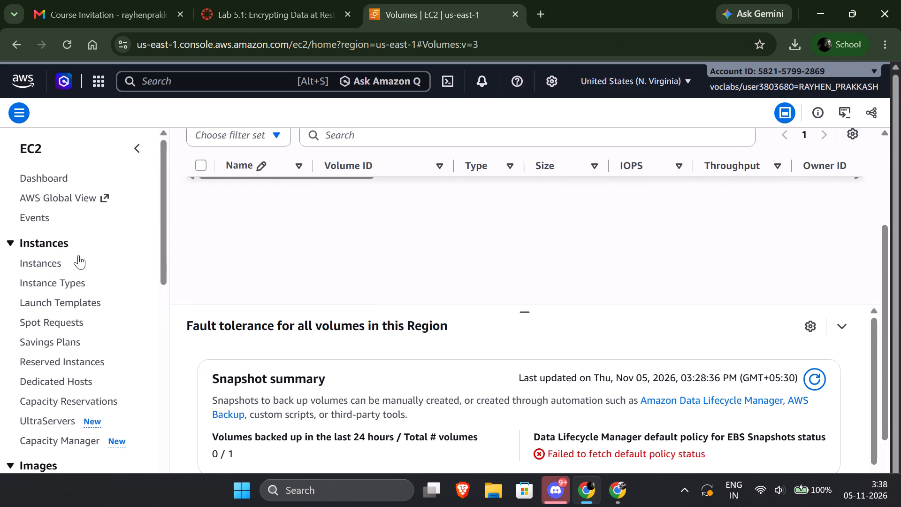
left_click(45, 261)
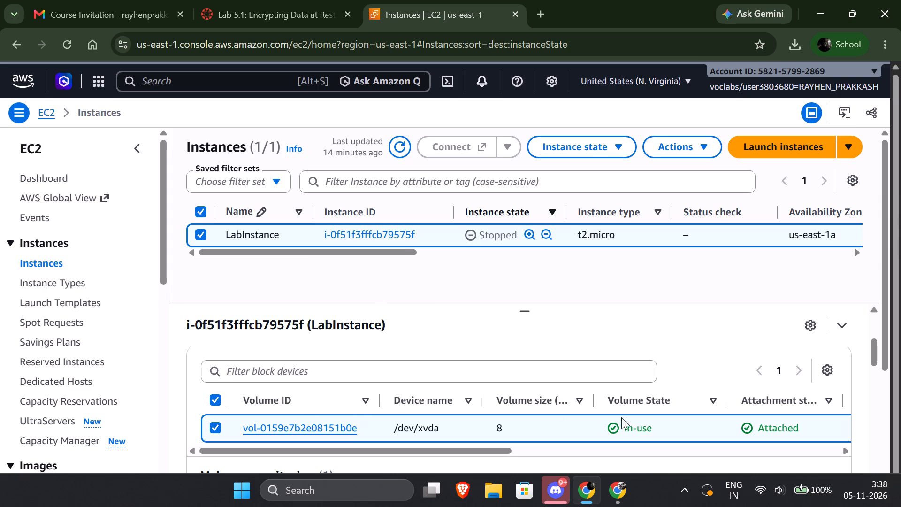
scroll(657, 422, "left", 6)
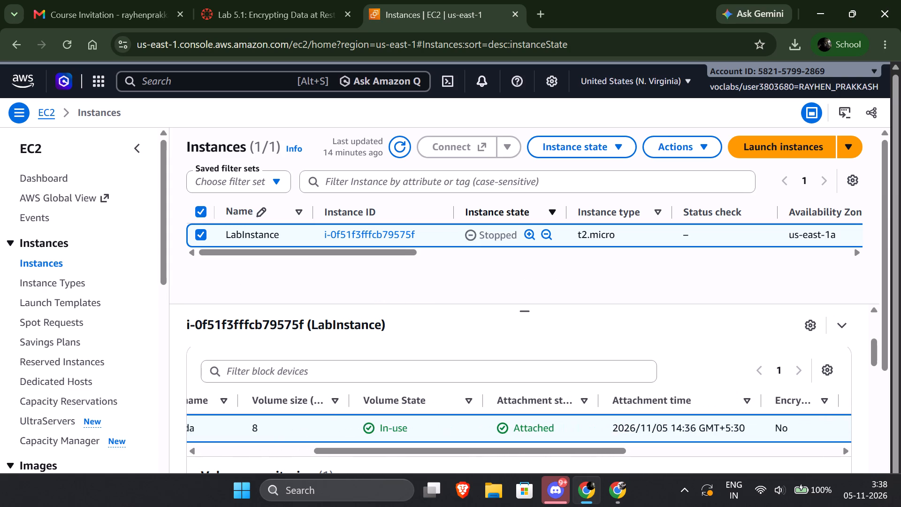
scroll(657, 422, "left", 5)
scroll(657, 422, "right", 1)
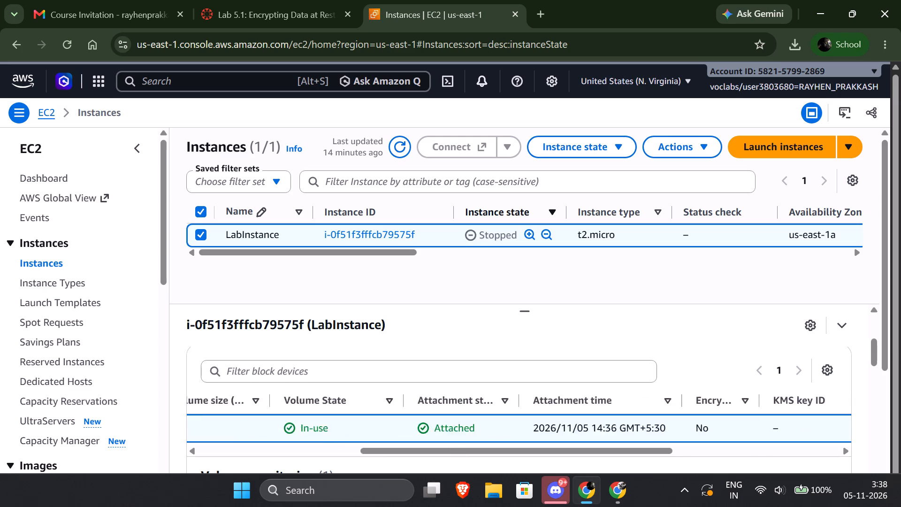
scroll(657, 422, "up", 2)
scroll(657, 422, "down", 1)
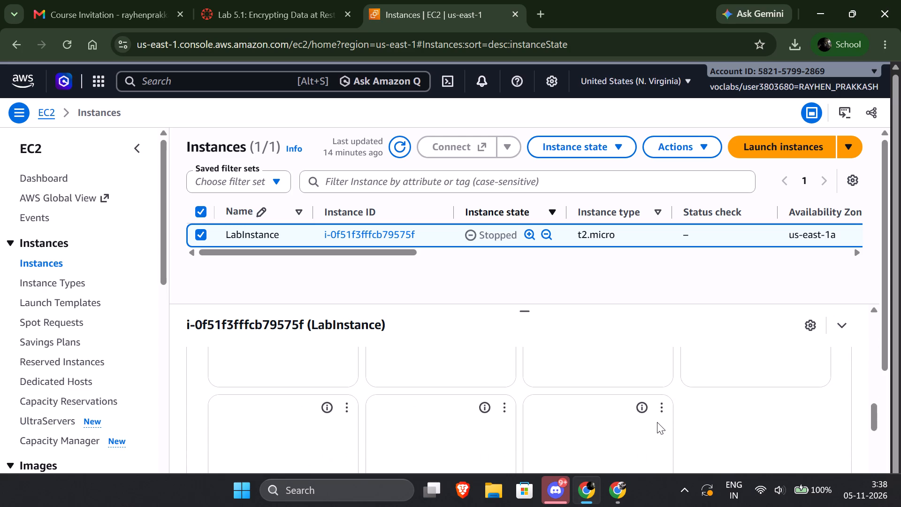
scroll(657, 422, "up", 10)
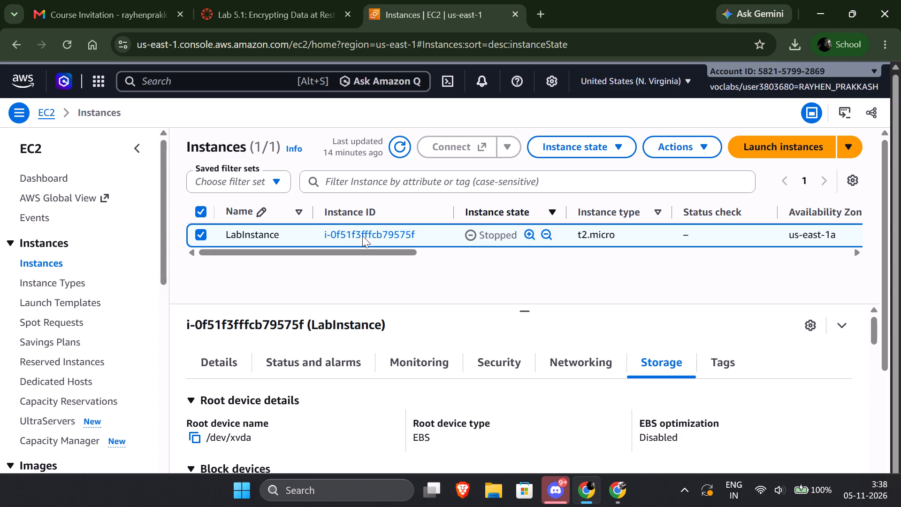
Refresh the instance list, reselect LabInstance and check its attached volume's encryption status and KMS key ID in the storage details.
left_click(199, 235)
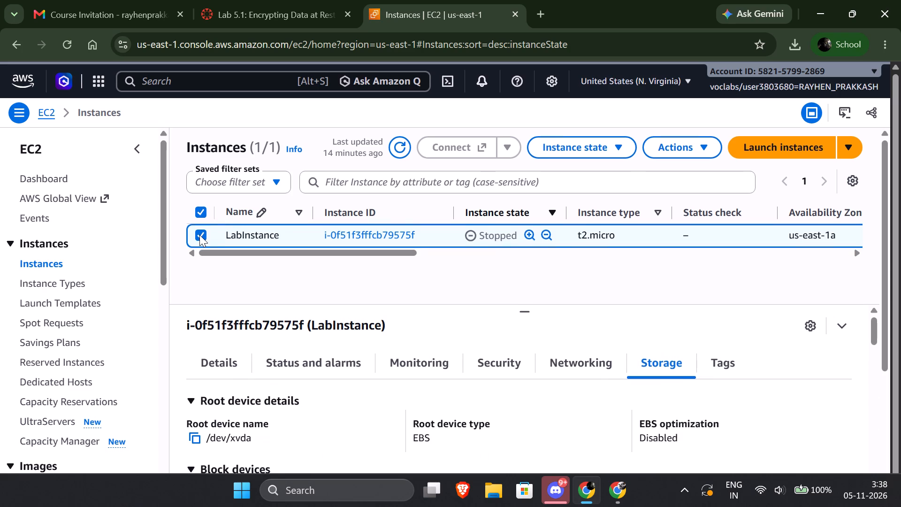
left_click(199, 235)
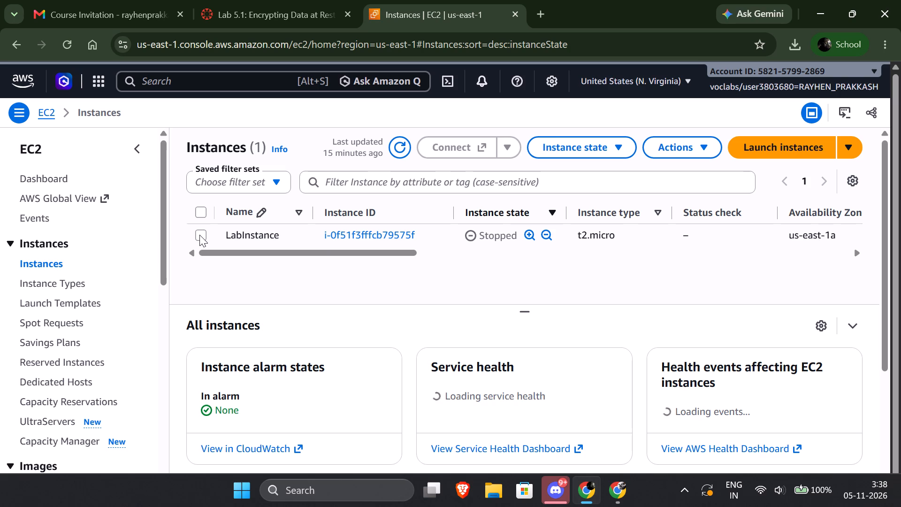
left_click(399, 142)
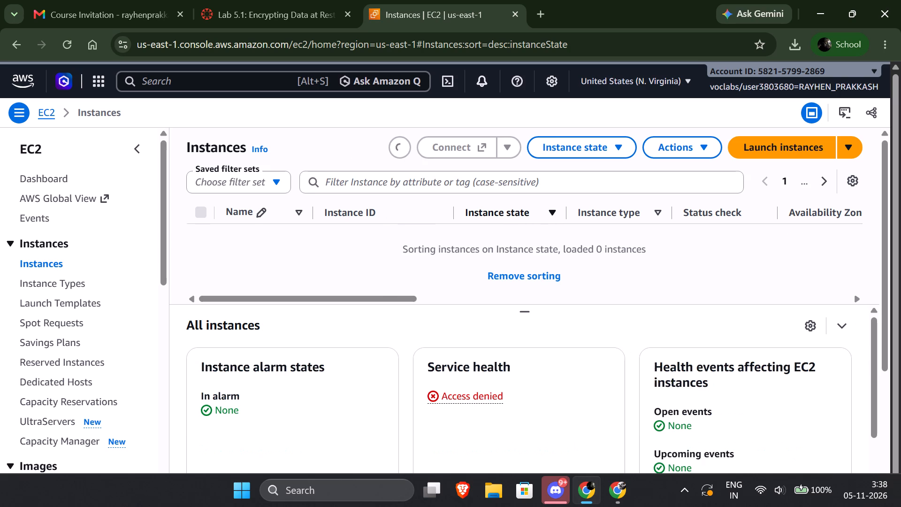
scroll(499, 276, "down", 1)
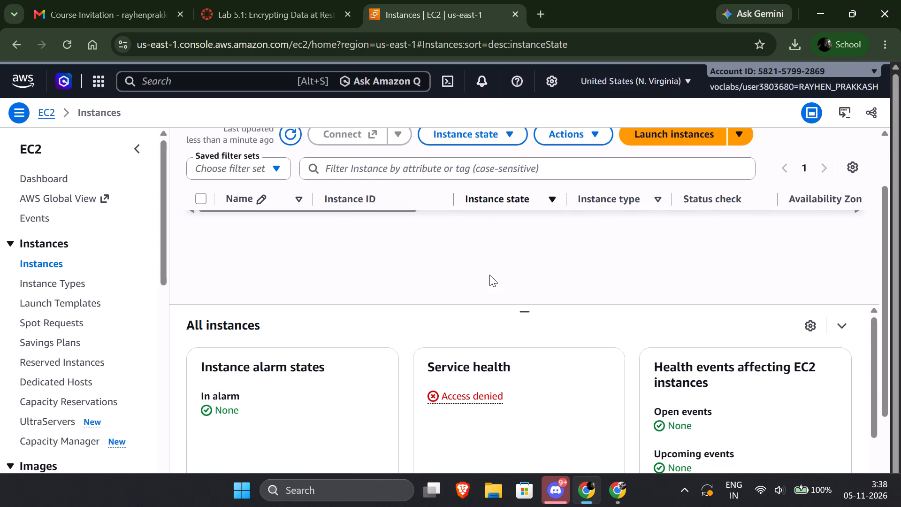
scroll(448, 271, "up", 1)
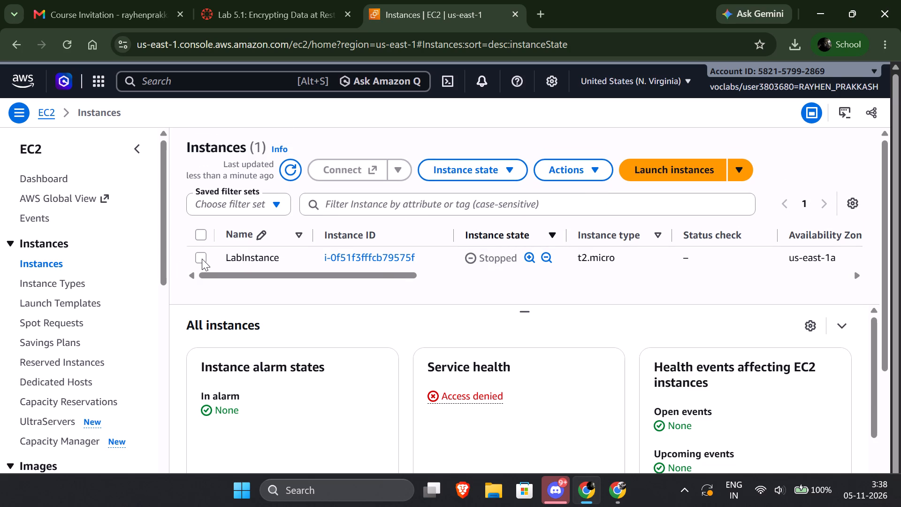
left_click(202, 259)
scroll(604, 364, "down", 1)
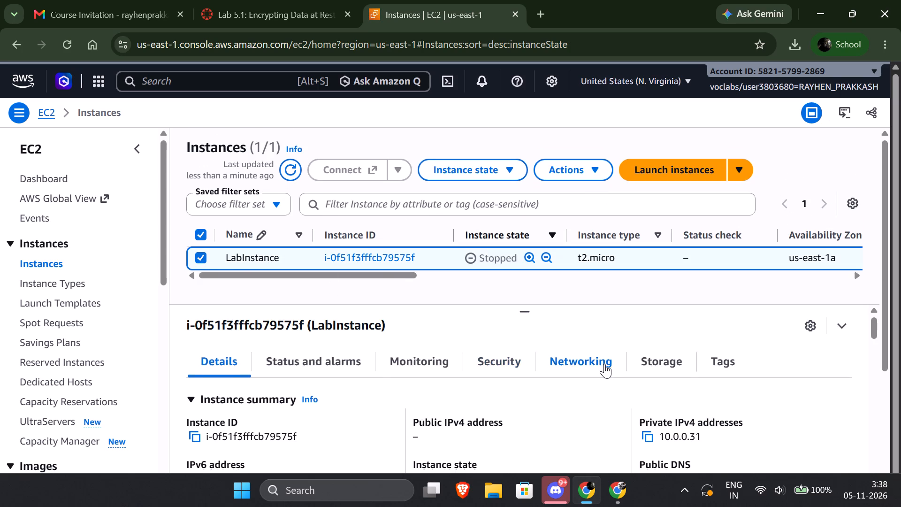
scroll(629, 357, "up", 1)
scroll(559, 383, "up", 1)
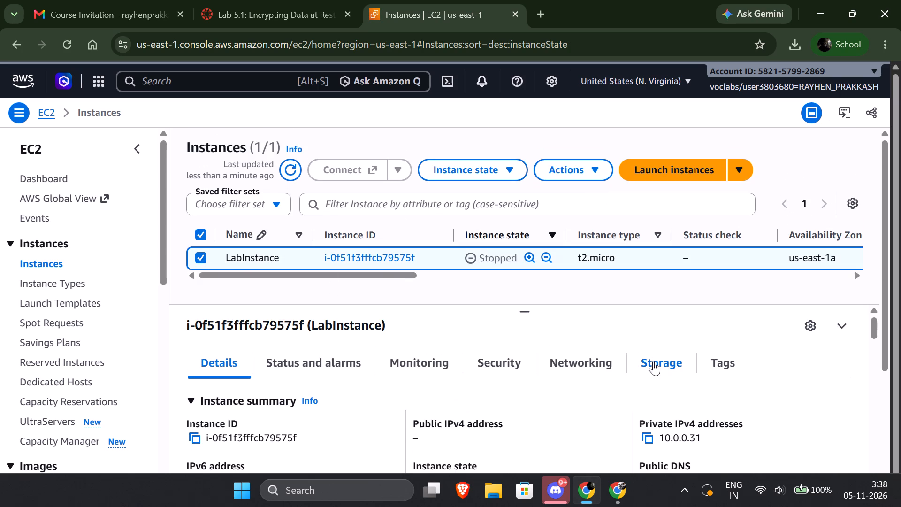
left_click(653, 361)
scroll(523, 422, "down", 2)
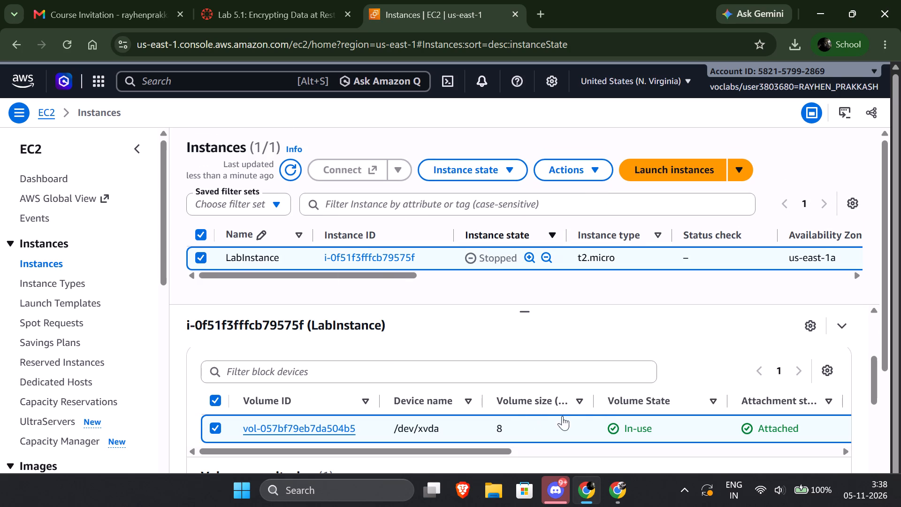
scroll(607, 420, "left", 8)
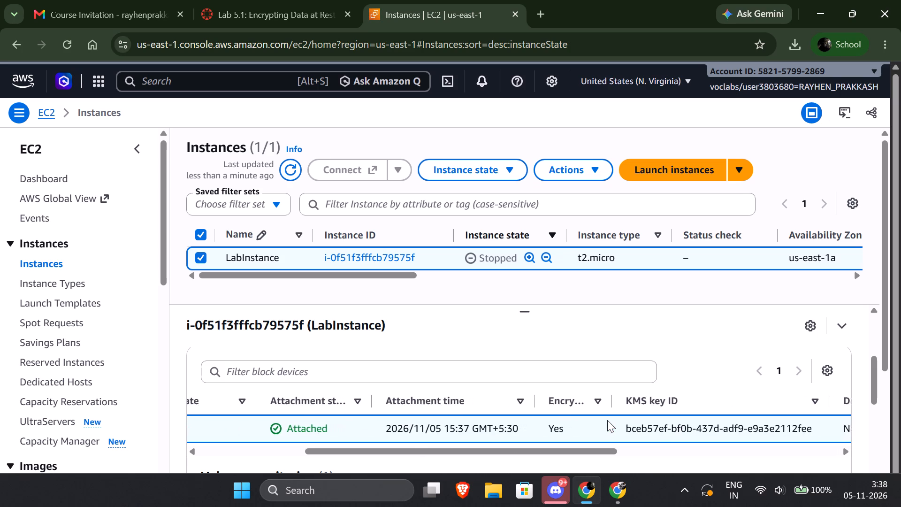
scroll(607, 420, "left", 2)
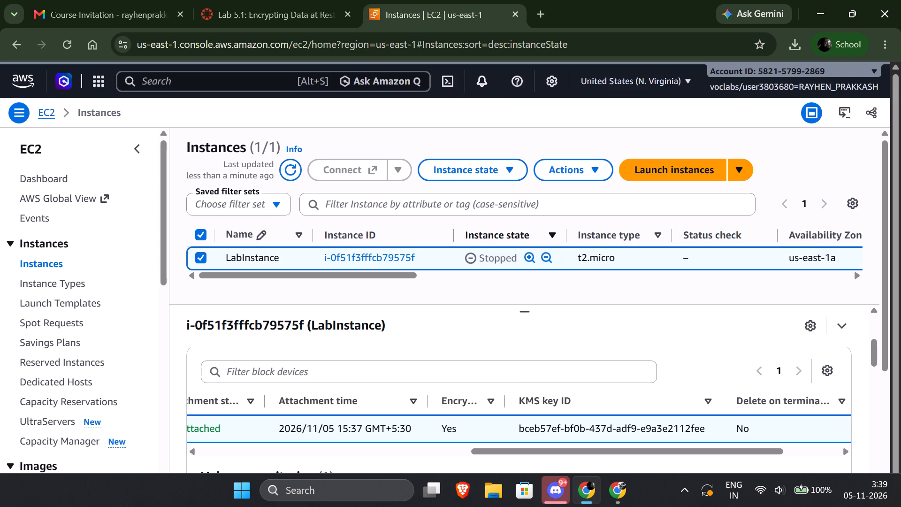
Return to the Lab 5.1 instructions and find Task 7 on disabling the encryption key.
left_click(270, 11)
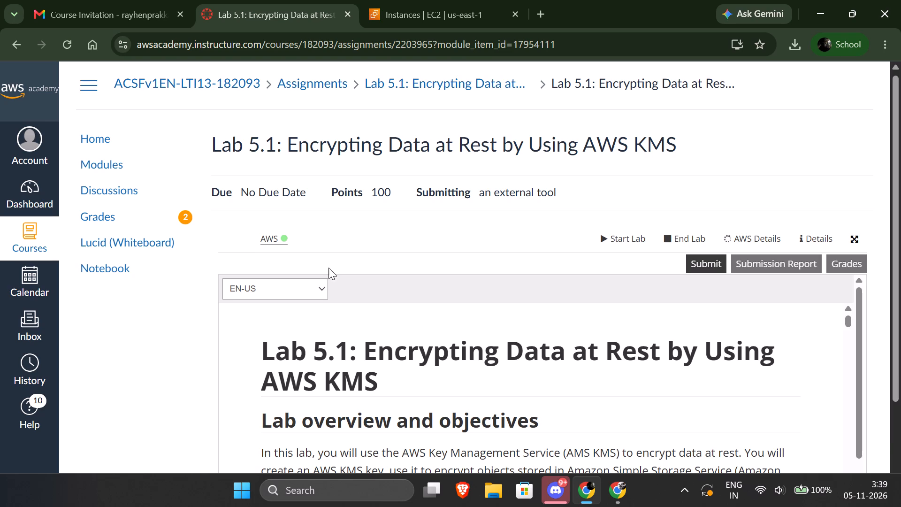
scroll(355, 267, "down", 5)
scroll(401, 256, "down", 10)
scroll(514, 284, "down", 5)
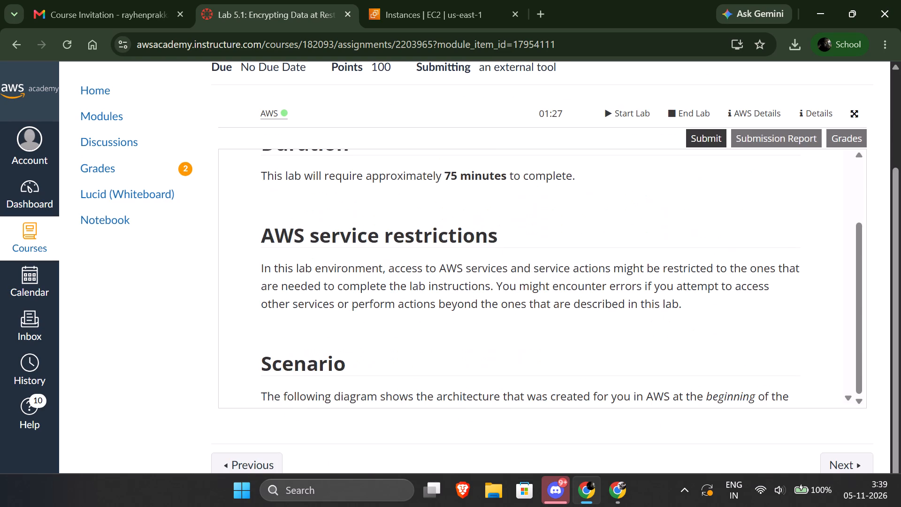
scroll(515, 266, "down", 20)
scroll(515, 266, "down", 15)
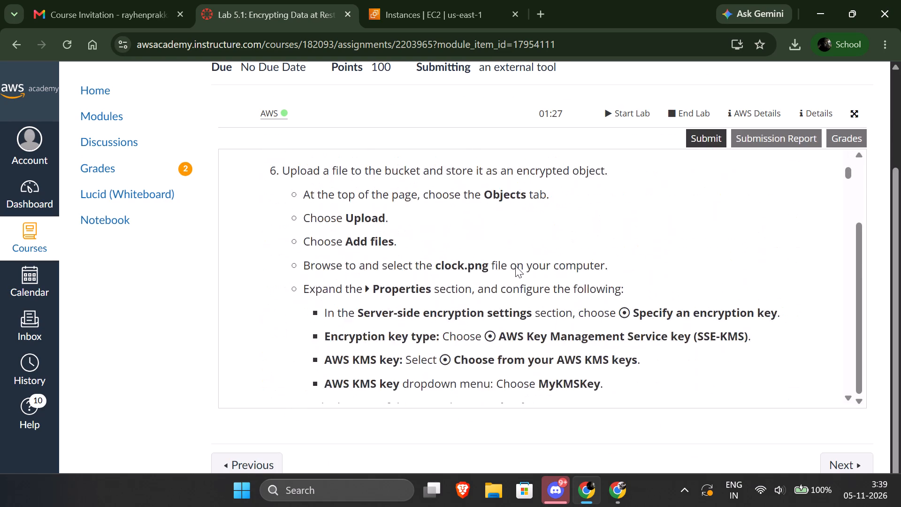
scroll(515, 266, "down", 20)
scroll(515, 266, "down", 18)
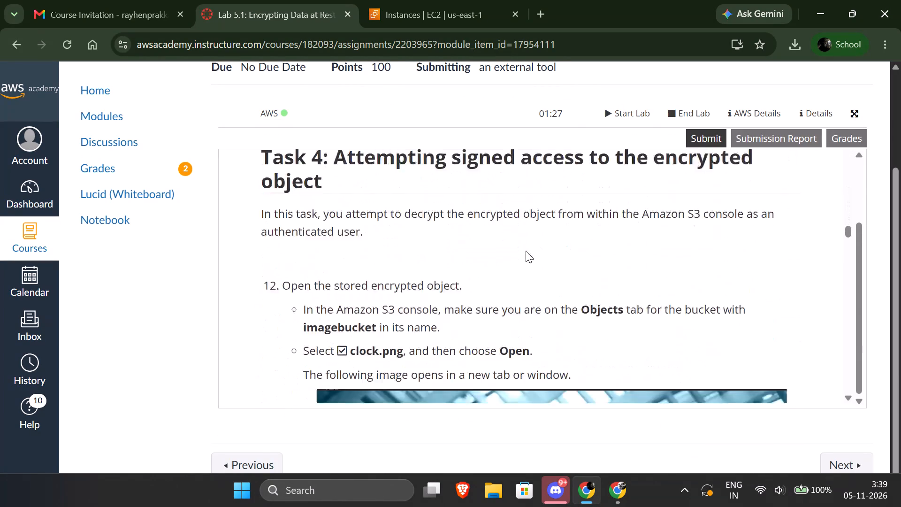
scroll(526, 251, "down", 20)
scroll(526, 251, "down", 18)
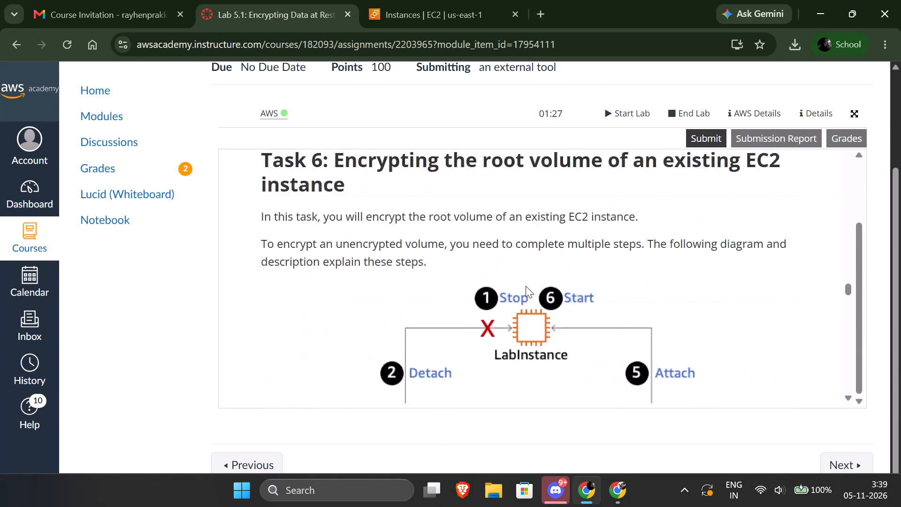
scroll(526, 286, "down", 20)
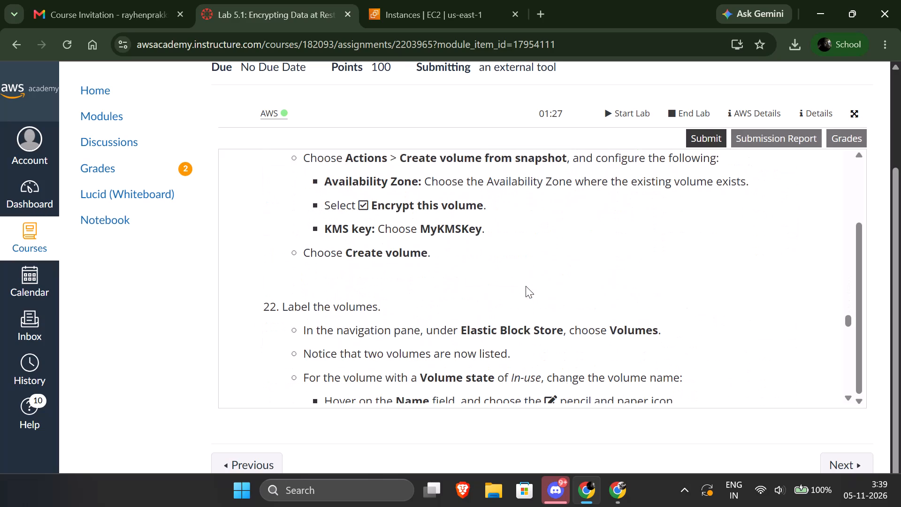
scroll(526, 286, "down", 14)
scroll(525, 268, "up", 2)
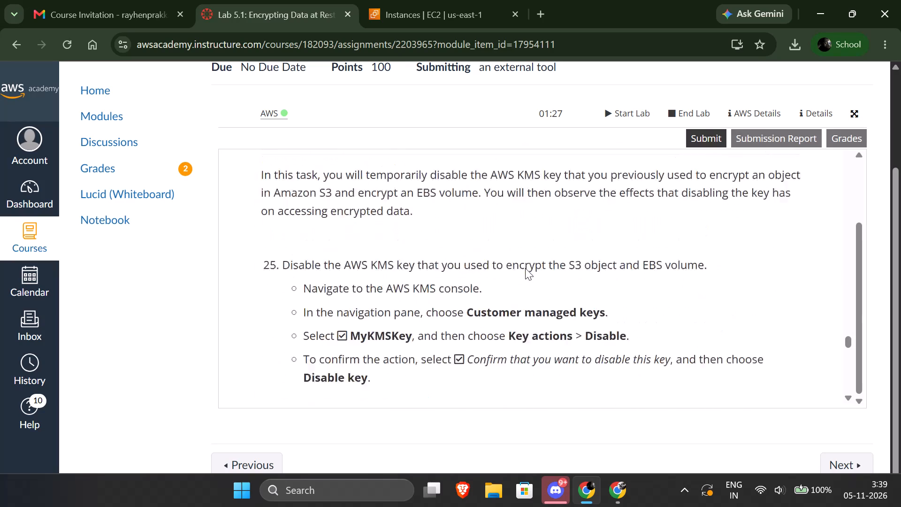
scroll(525, 268, "up", 1)
left_click_drag(263, 288, 530, 300)
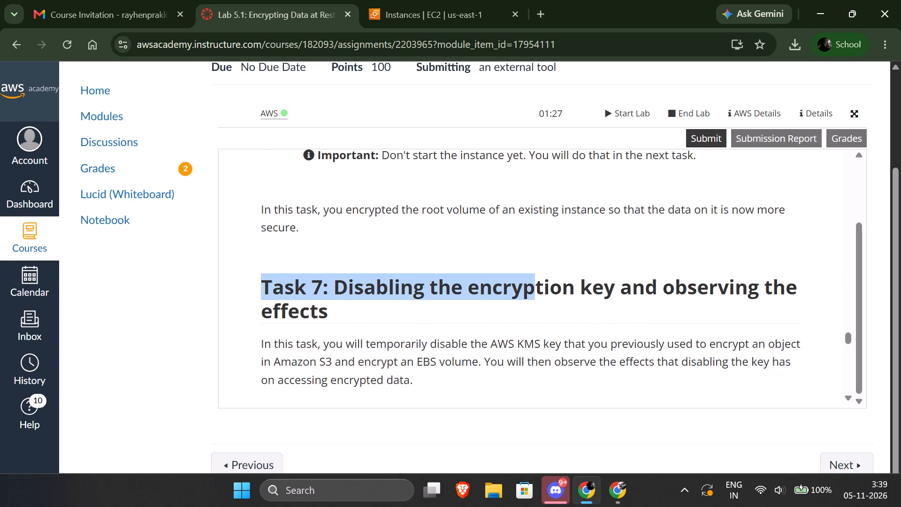
left_click_drag(530, 300, 524, 297)
scroll(537, 300, "down", 14)
scroll(524, 297, "up", 1)
scroll(524, 297, "down", 5)
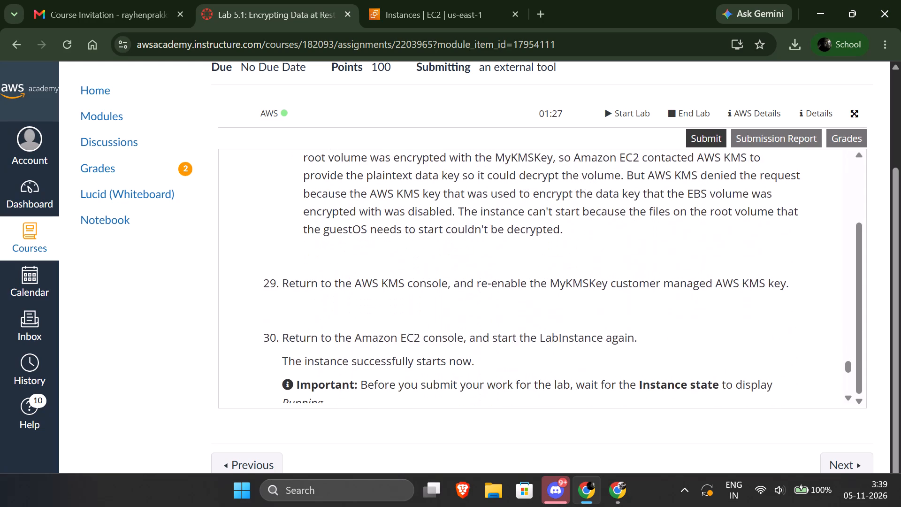
left_click_drag(524, 297, 504, 248)
scroll(524, 297, "down", 4)
scroll(504, 248, "up", 2)
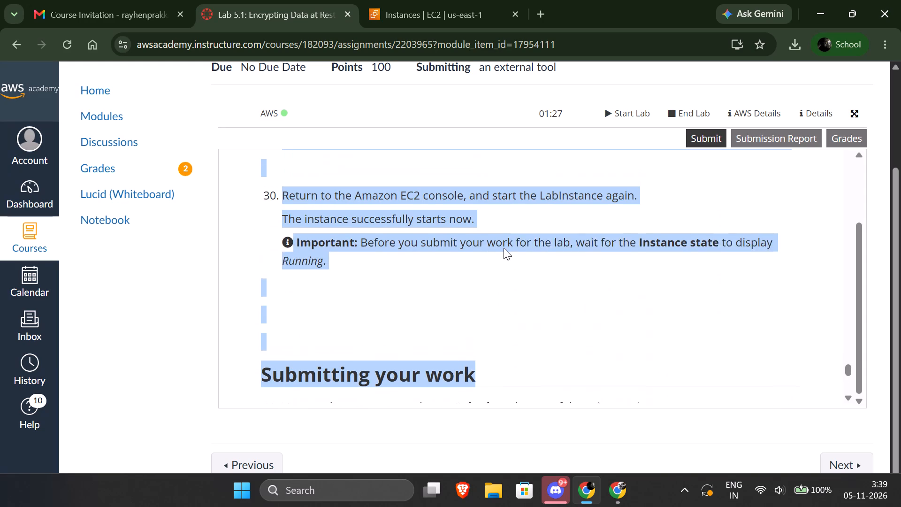
left_click_drag(504, 248, 406, 253)
right_click(405, 218)
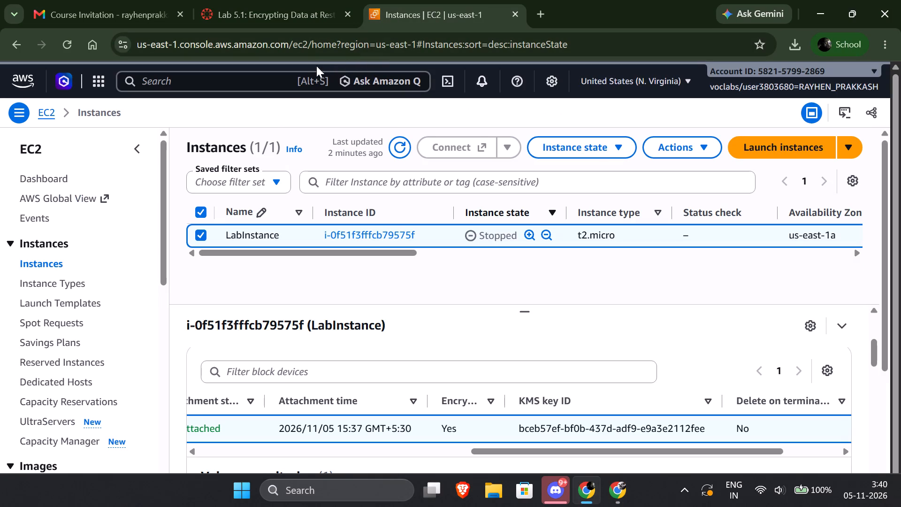
left_click(232, 85)
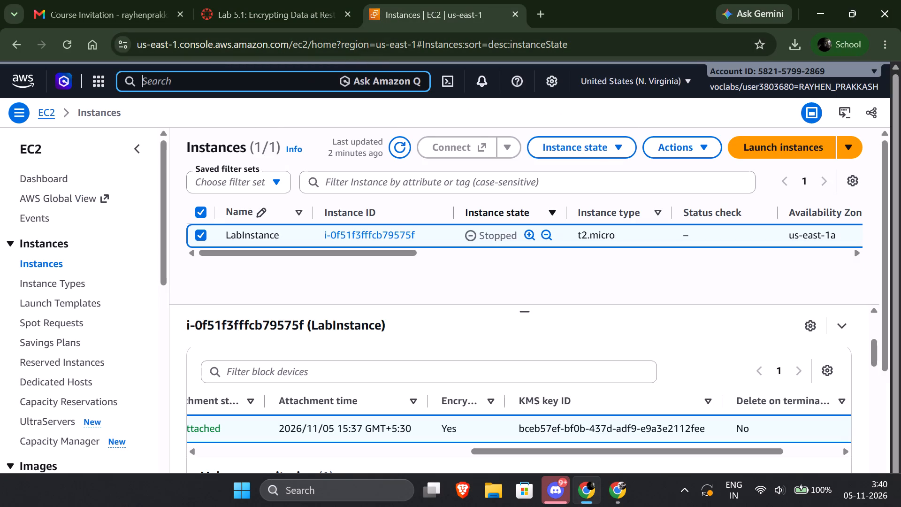
type("aws ke")
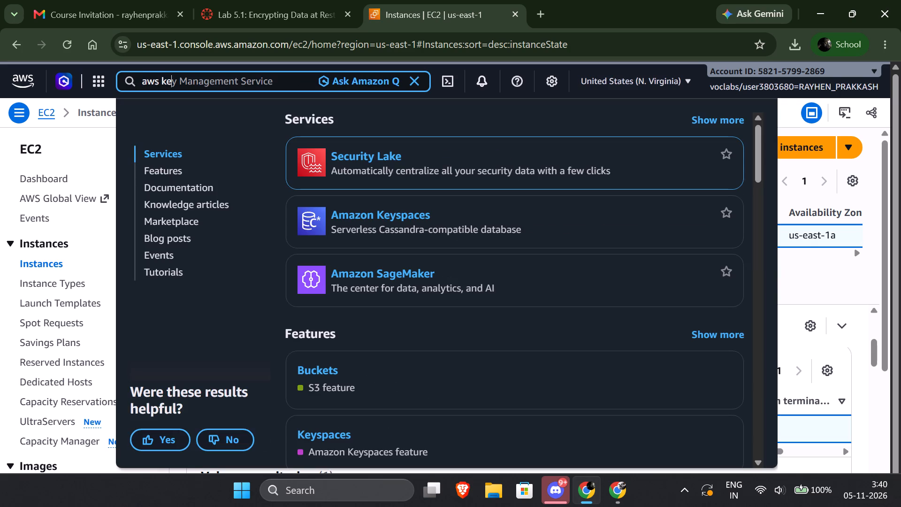
key("y")
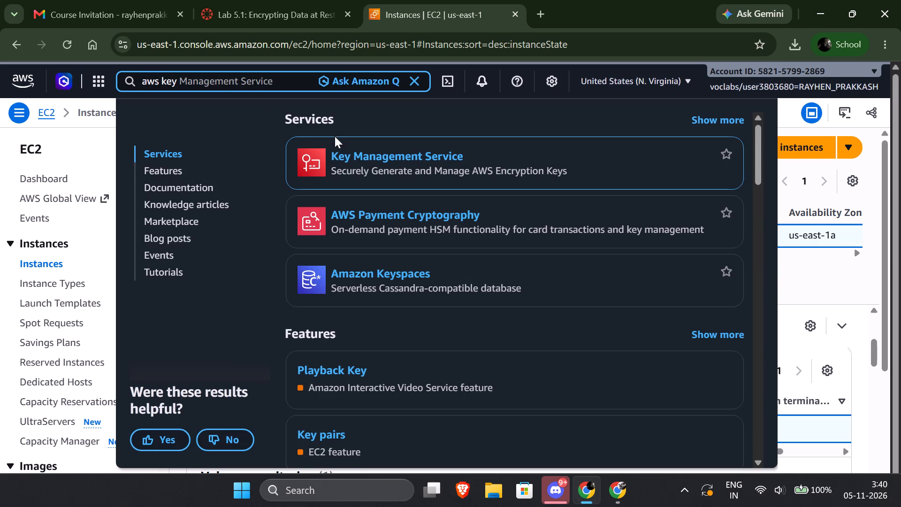
left_click(371, 154)
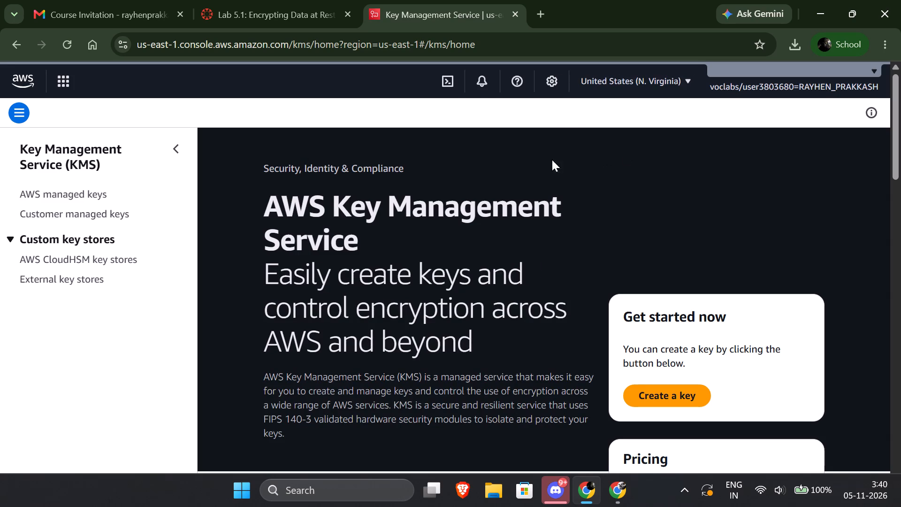
Disable the MyKMSKey customer managed key in KMS, confirming that it should be disabled.
left_click(46, 209)
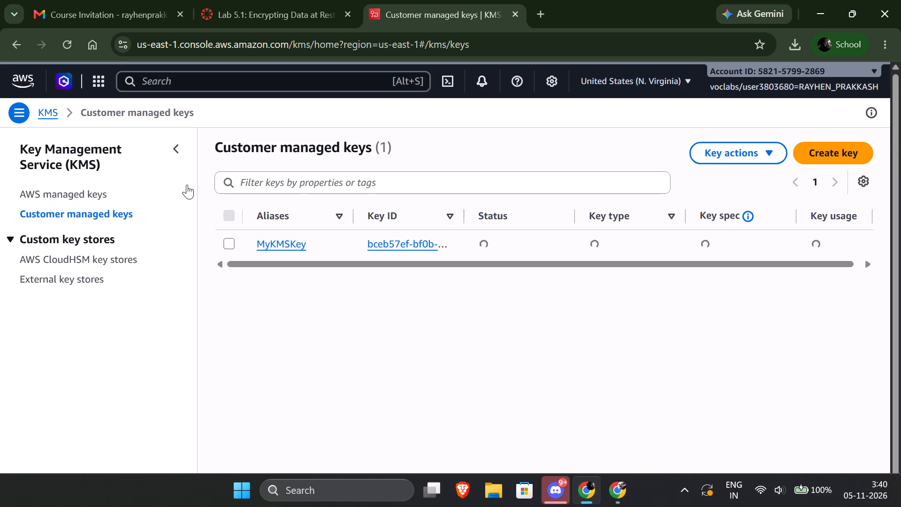
left_click(228, 242)
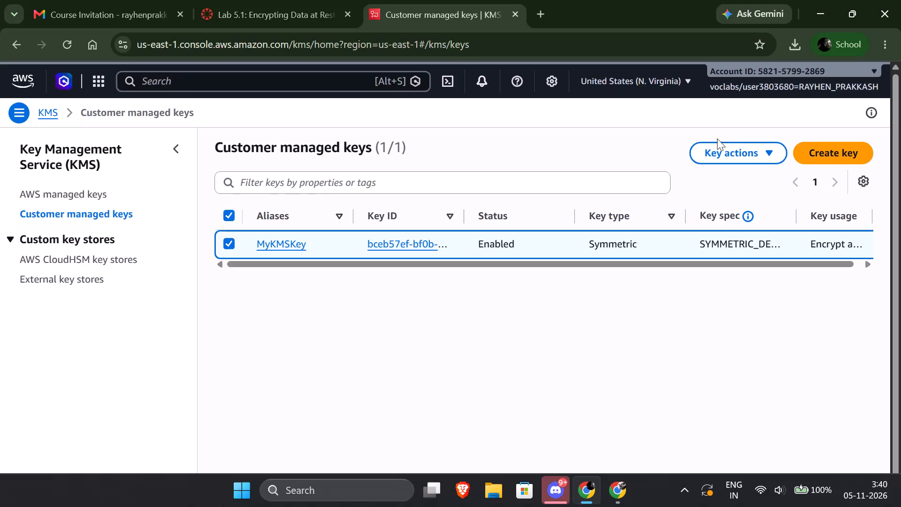
left_click(730, 152)
left_click(733, 199)
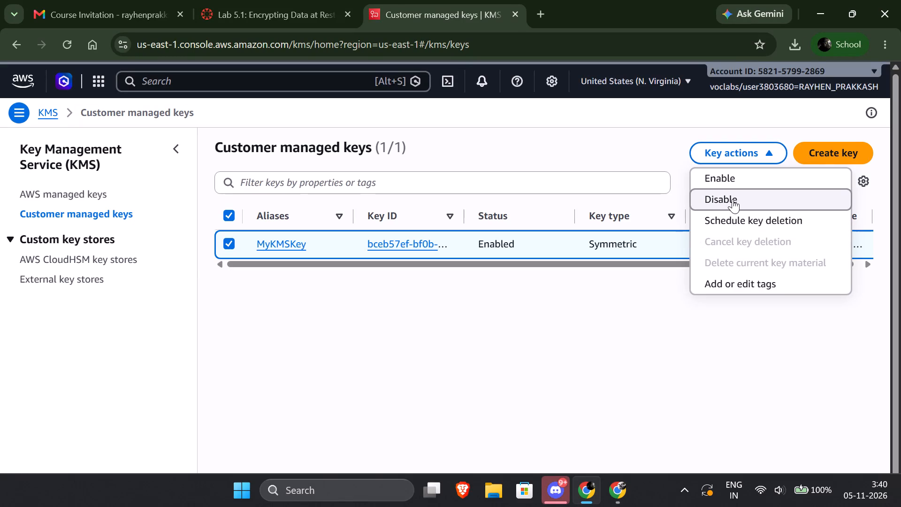
left_click(386, 394)
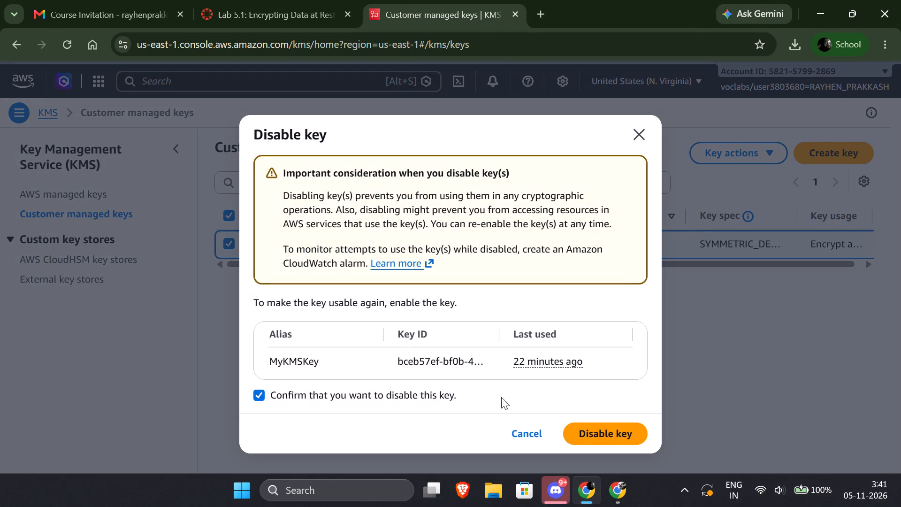
left_click(610, 430)
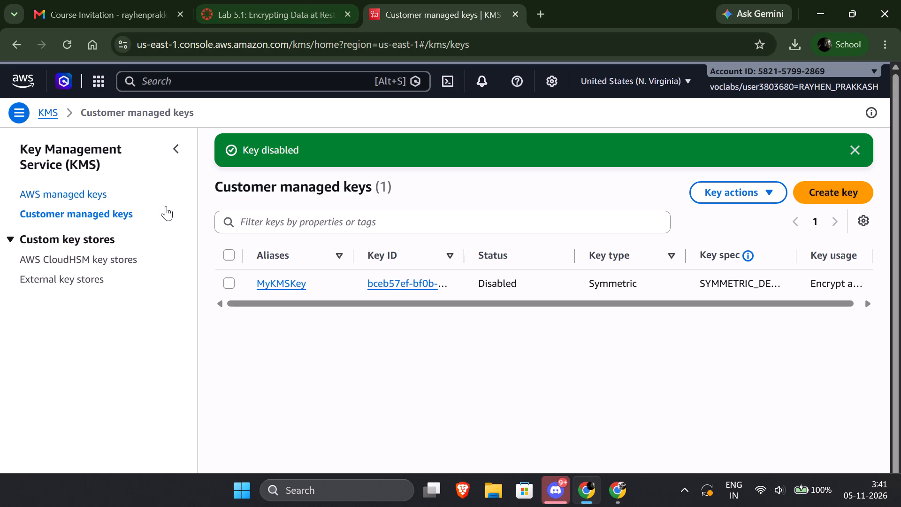
Open a second copy of the KMS customer managed keys page in a new browser tab.
left_click(172, 83)
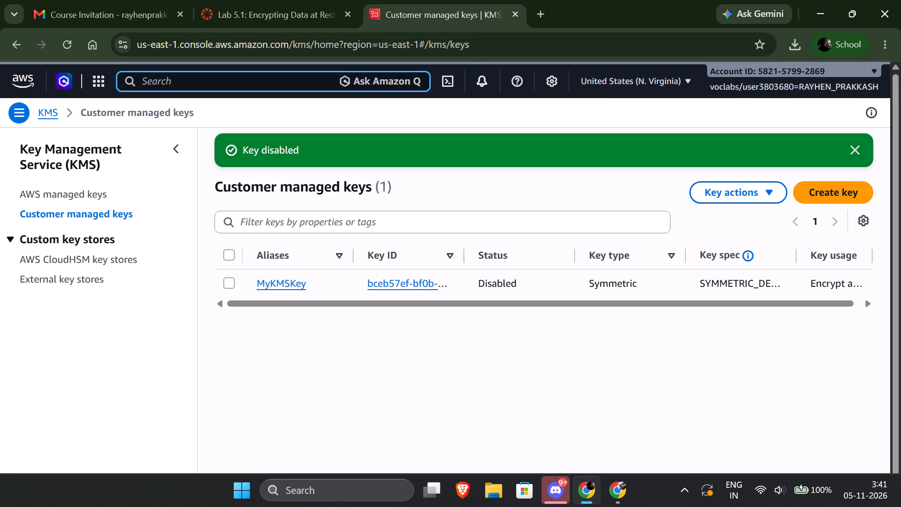
left_click(478, 43)
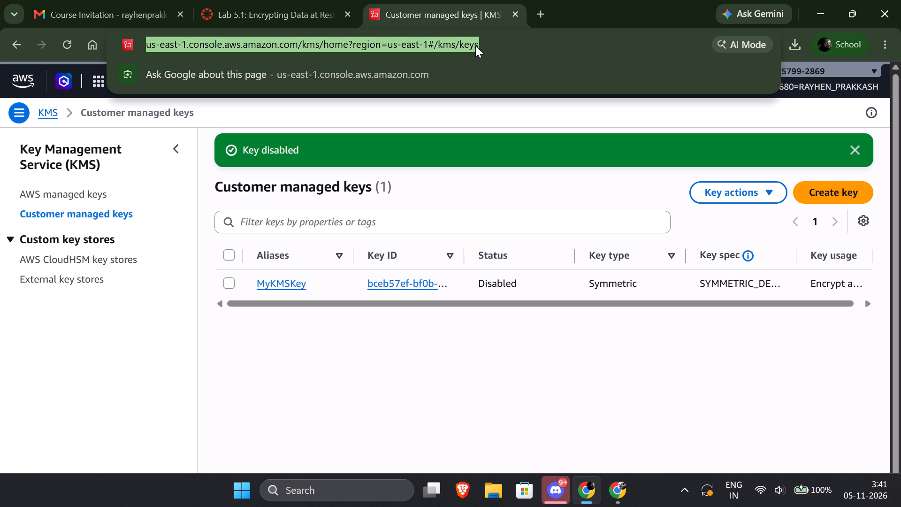
key("ctrl+c")
left_click(537, 11)
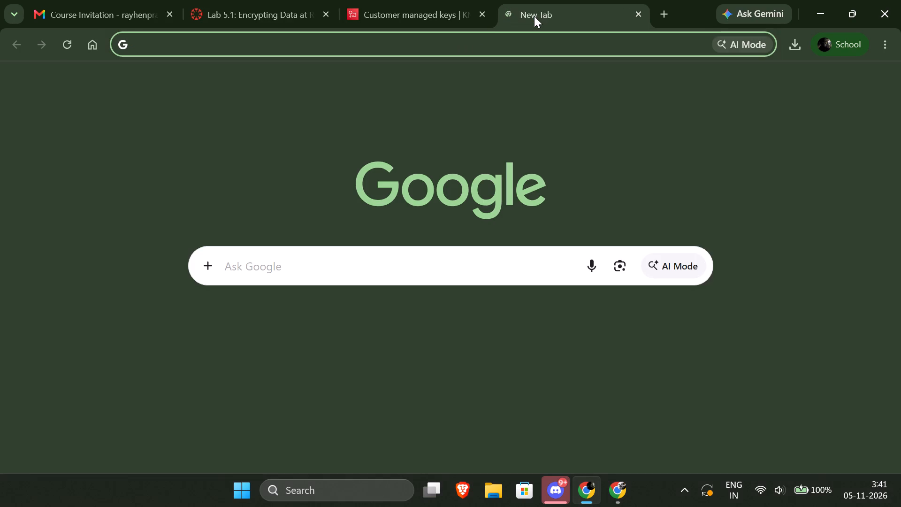
key("ctrl+v")
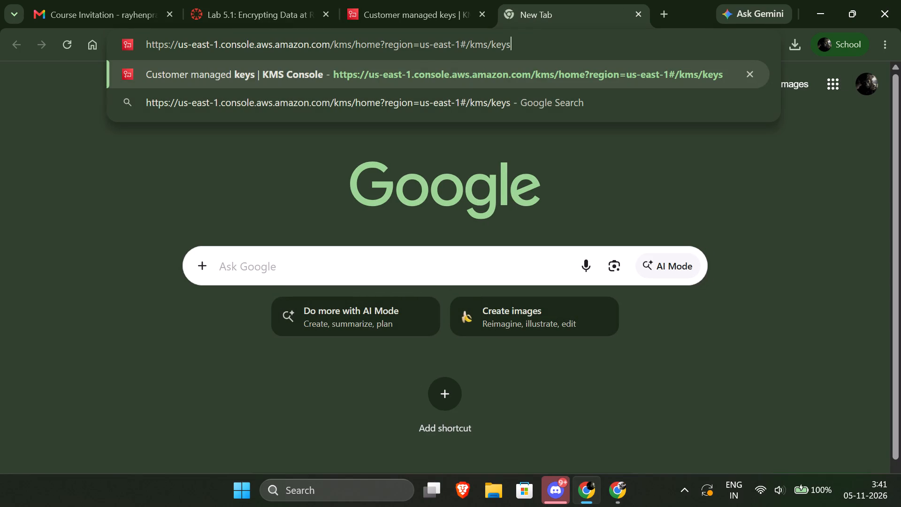
key("Return")
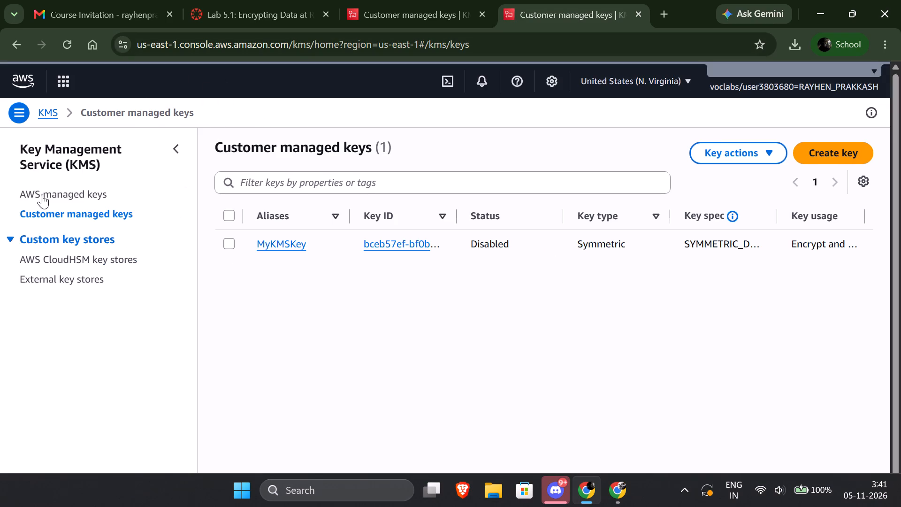
Search the console for "ec2", open the EC2 service and go to its list of instances.
left_click(179, 82)
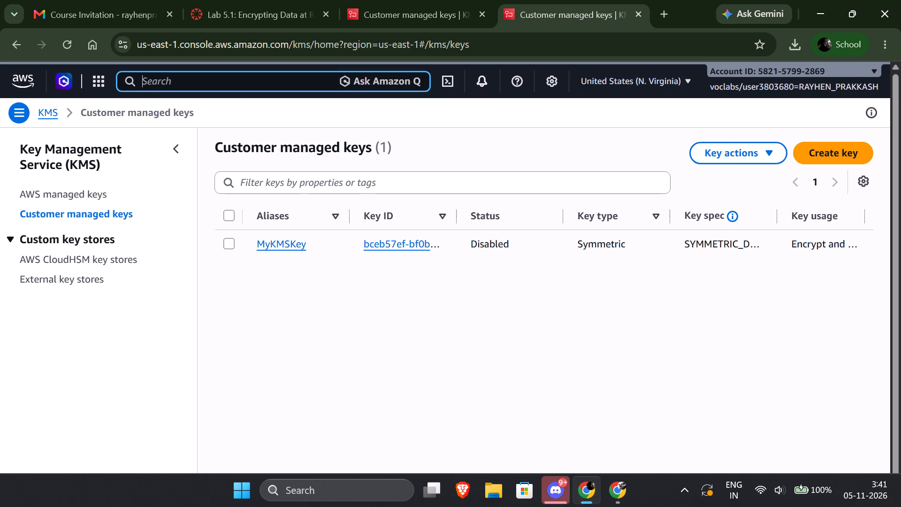
key("e")
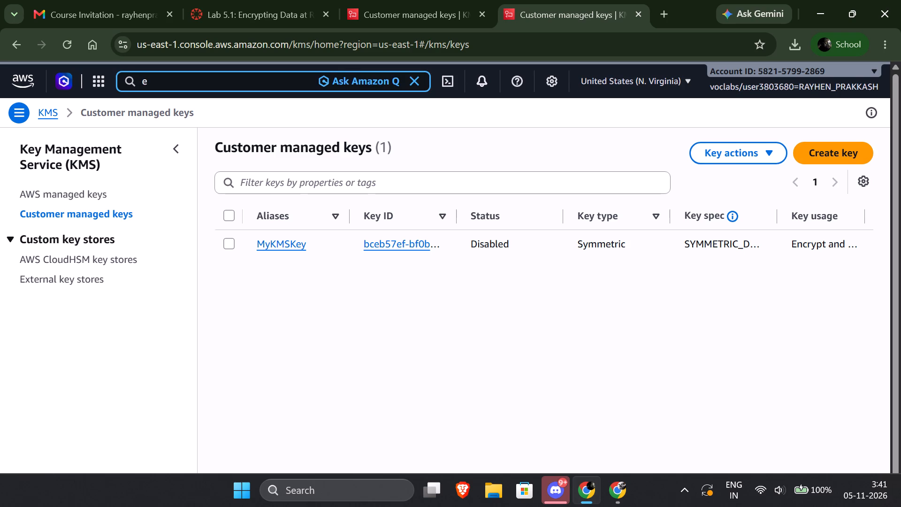
type("c2")
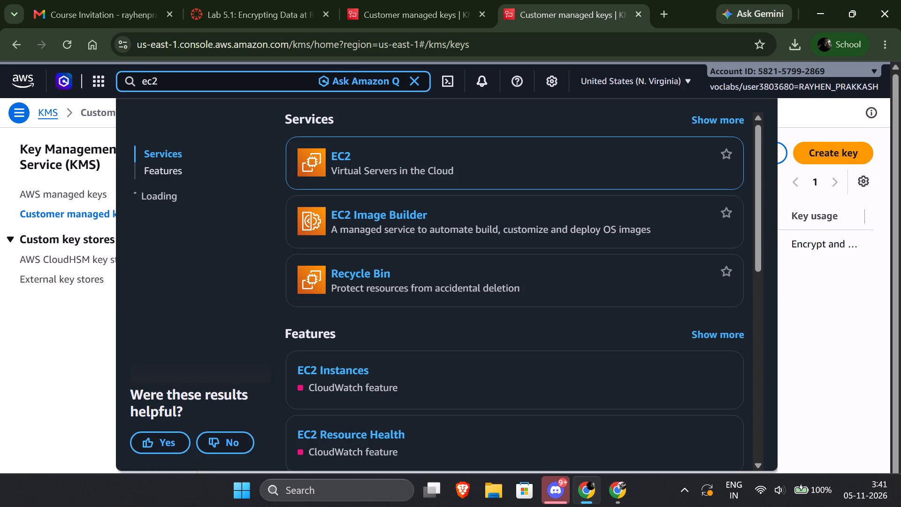
left_click(341, 153)
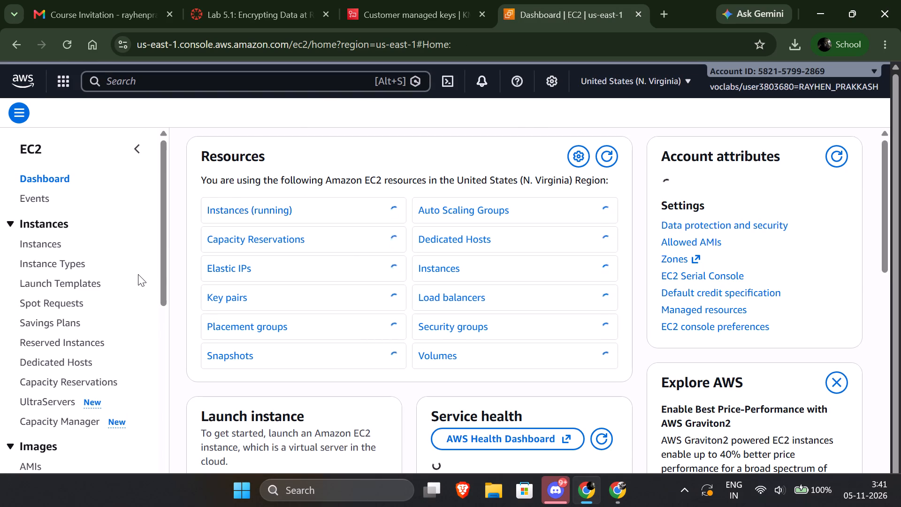
left_click(41, 265)
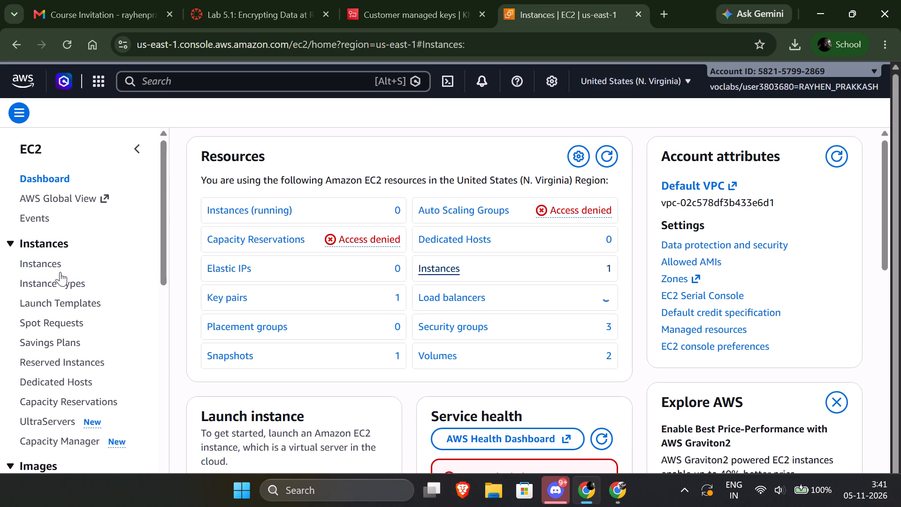
left_click(41, 262)
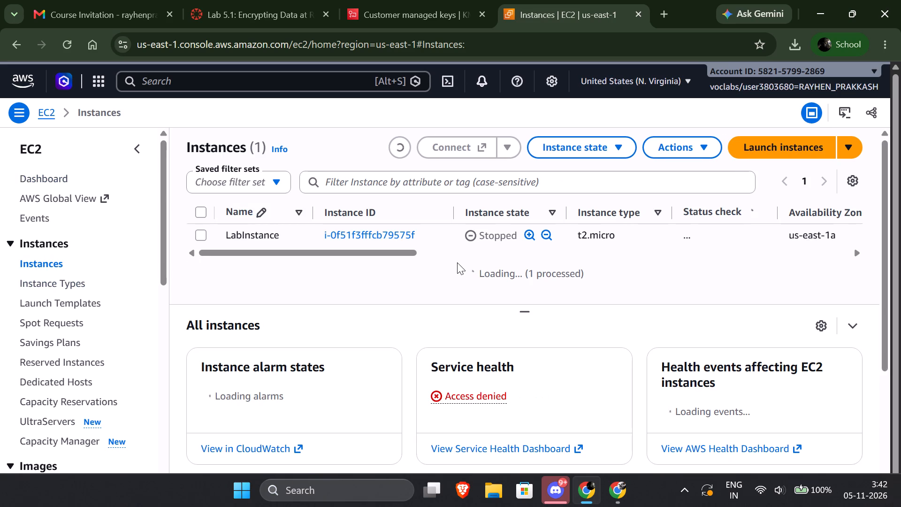
Try to start LabInstance, and reload the instances page to check its state.
left_click(201, 236)
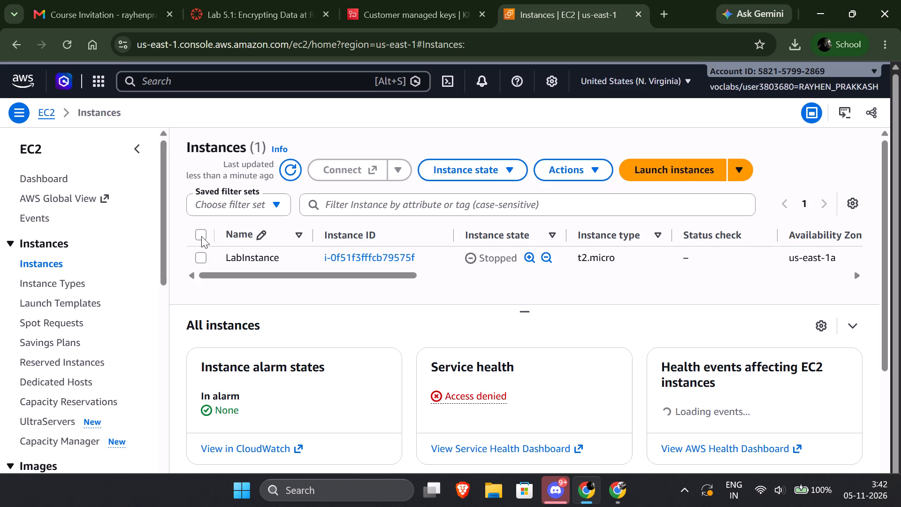
left_click(201, 240)
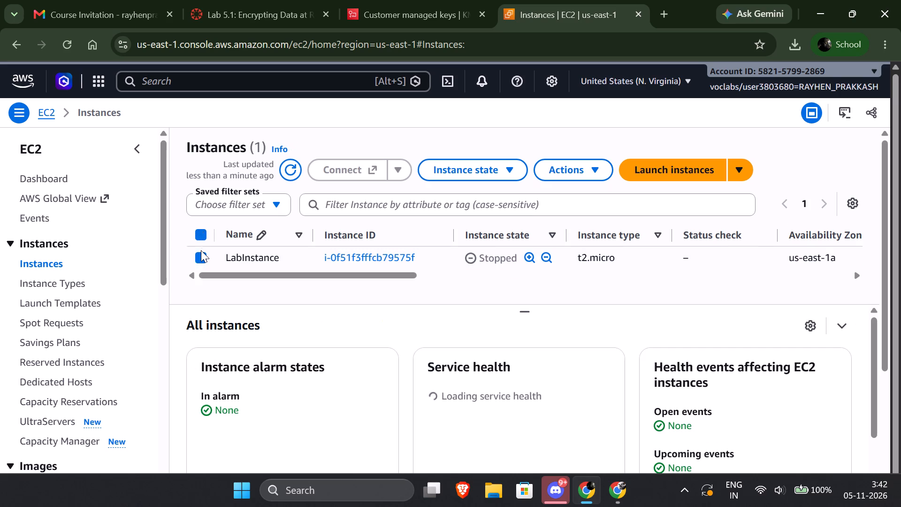
left_click(200, 257)
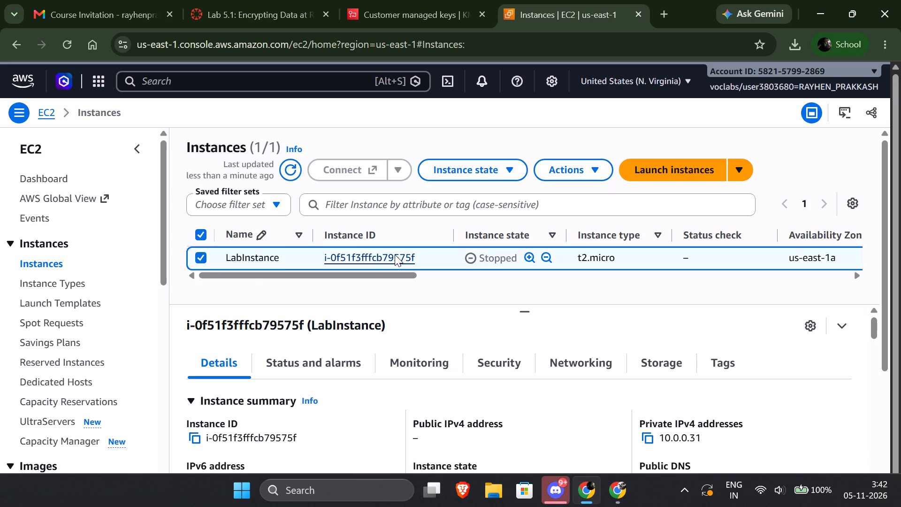
left_click(493, 172)
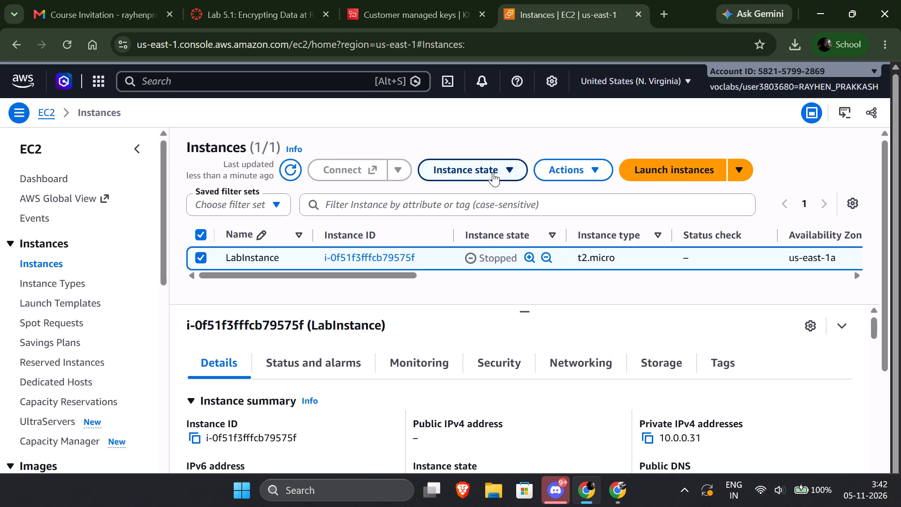
left_click(473, 213)
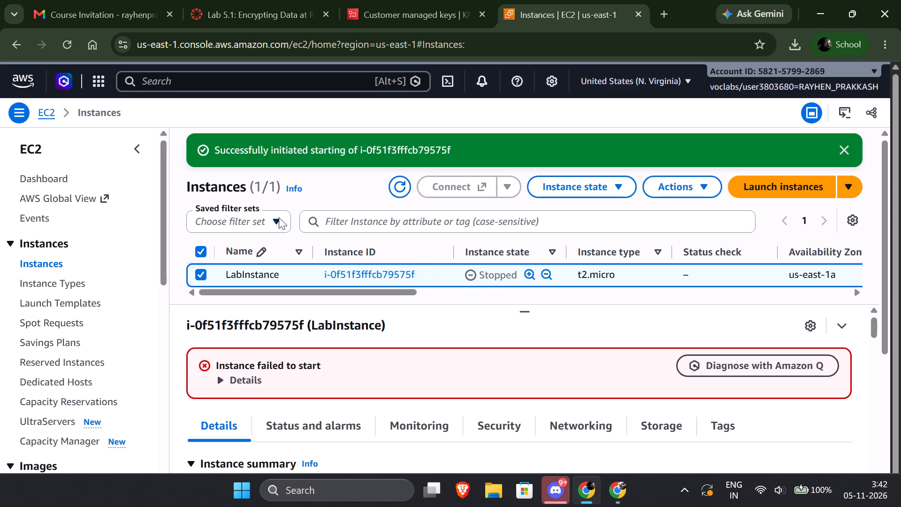
left_click(65, 42)
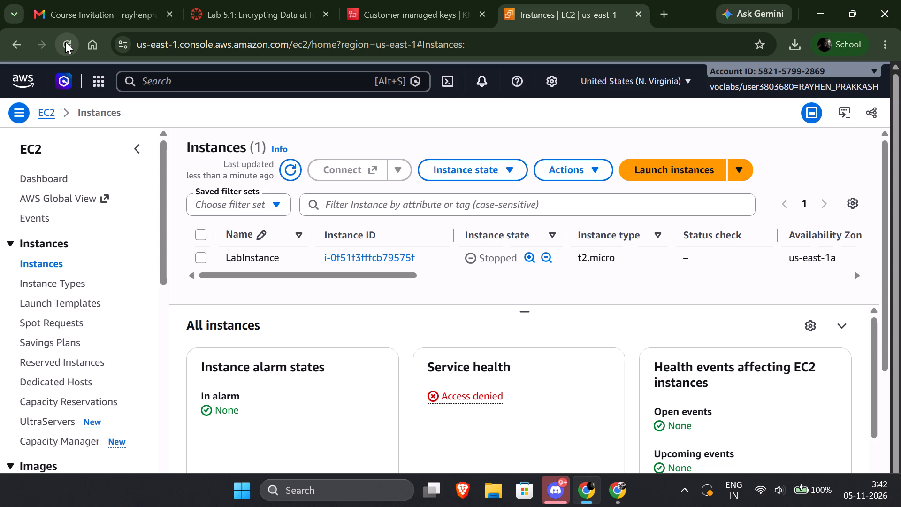
left_click(65, 42)
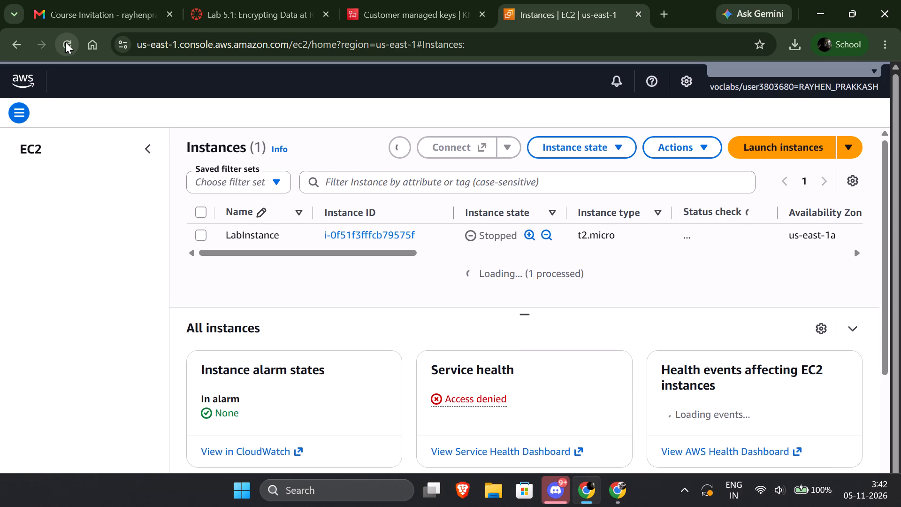
Return to the Lab 5.1 page and submit the lab work for grading.
left_click(255, 0)
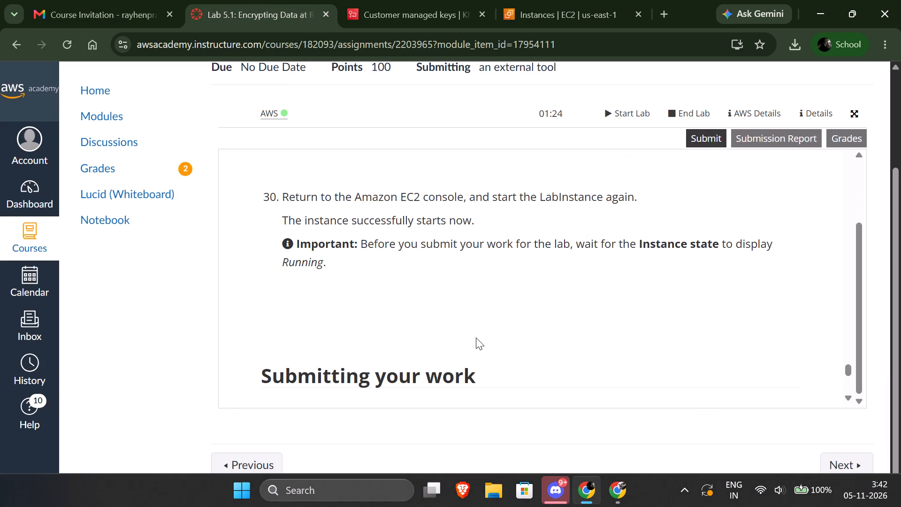
scroll(412, 290, "down", 5)
scroll(414, 280, "up", 6)
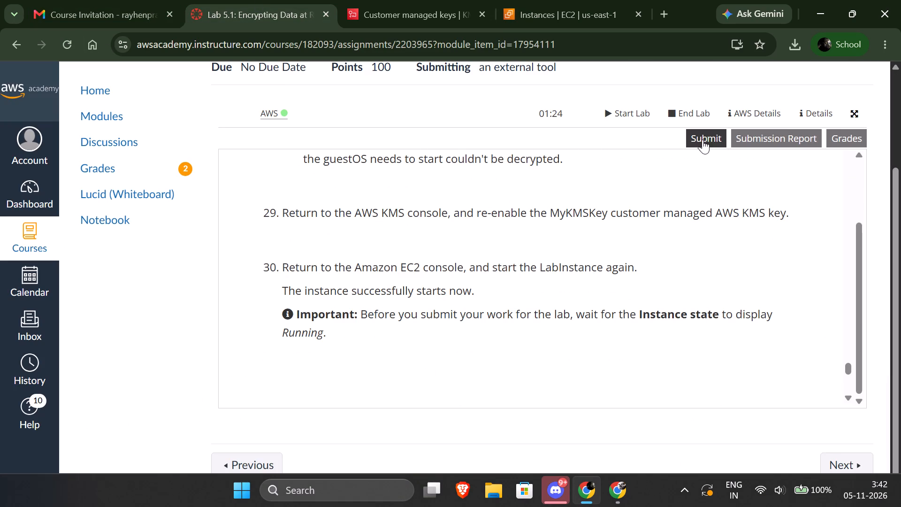
left_click(702, 138)
left_click(699, 181)
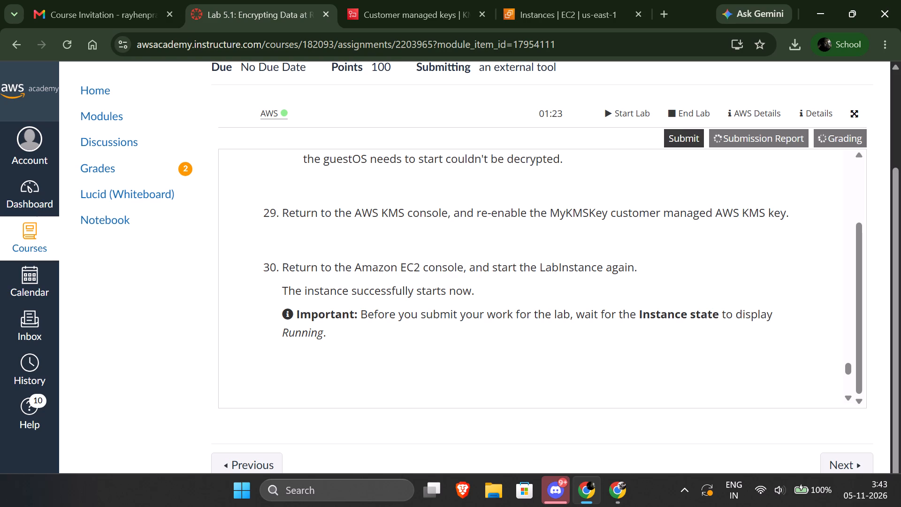
Read back through the Task 7 instructions on the DisableKey, StartInstances and CreateGrant events.
scroll(388, 329, "up", 5)
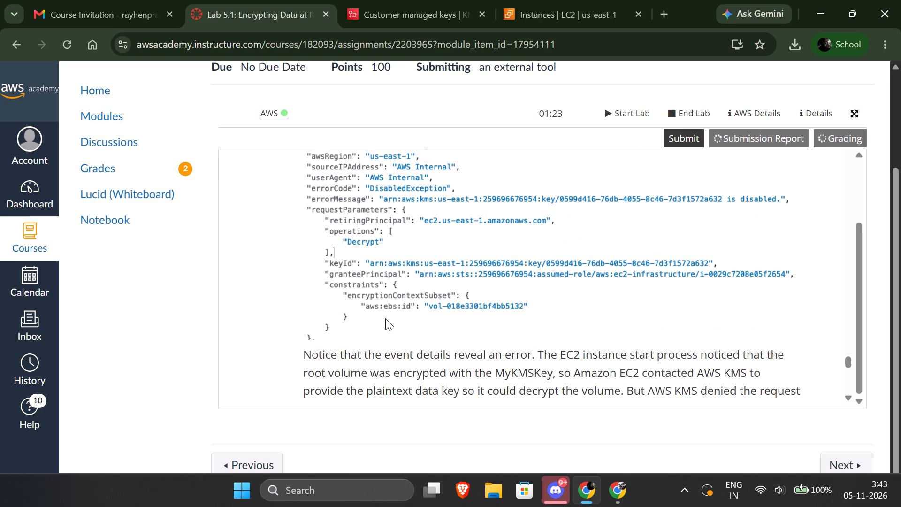
scroll(385, 318, "up", 1)
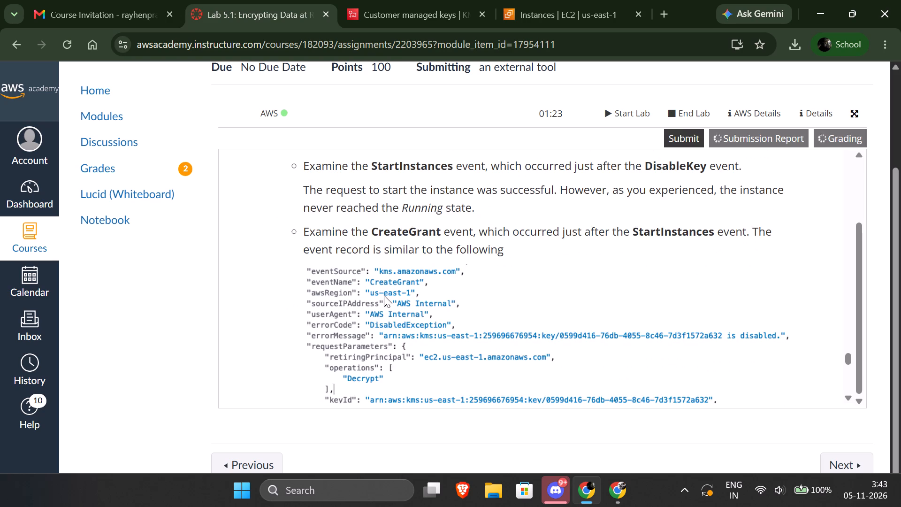
scroll(382, 288, "up", 1)
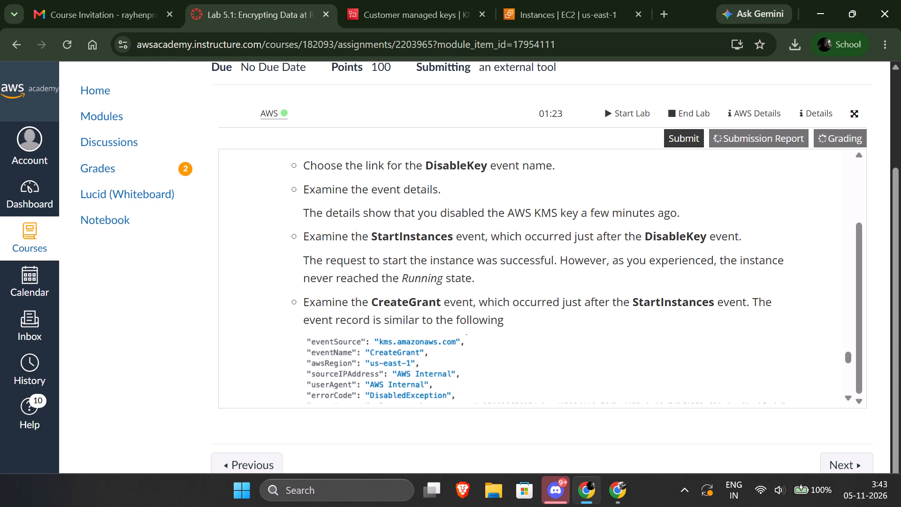
scroll(435, 277, "up", 1)
scroll(432, 233, "down", 3)
scroll(756, 251, "down", 1)
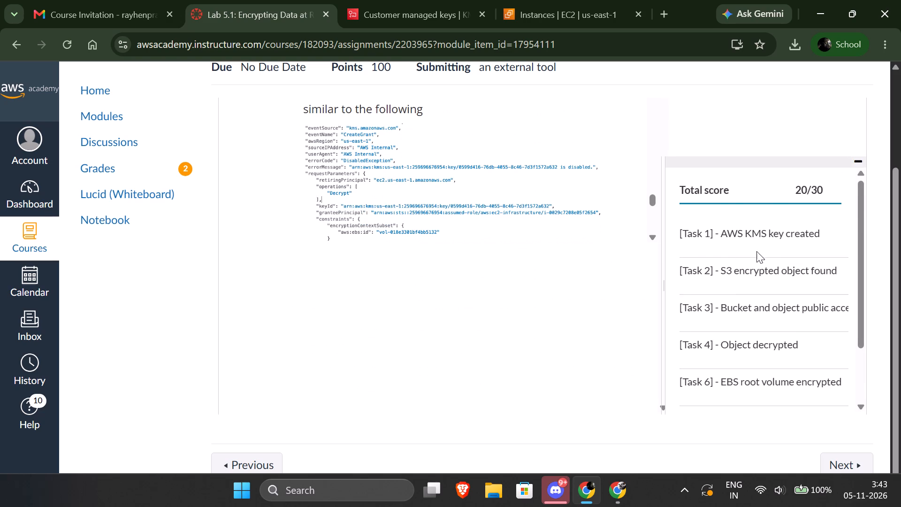
Examine the grading results for each task's score and the total score.
scroll(756, 251, "down", 4)
scroll(743, 320, "left", 4)
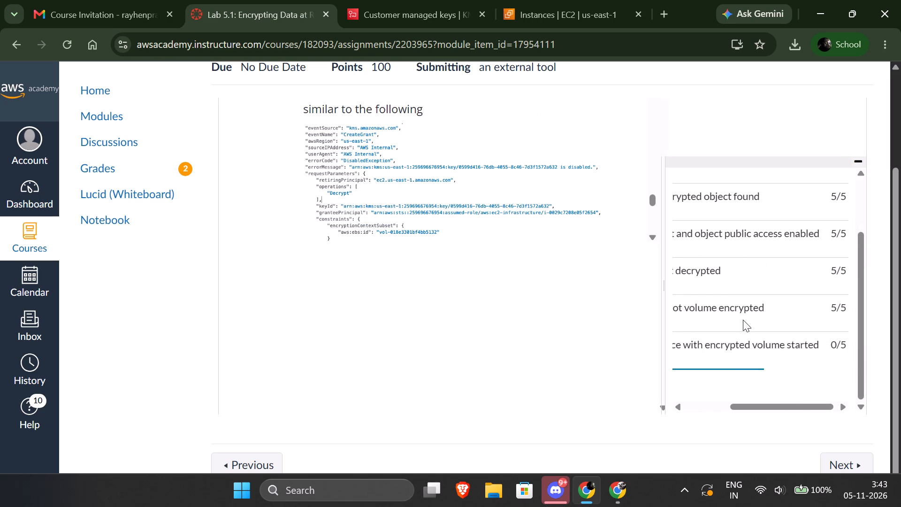
scroll(743, 320, "left", 2)
scroll(743, 320, "down", 1)
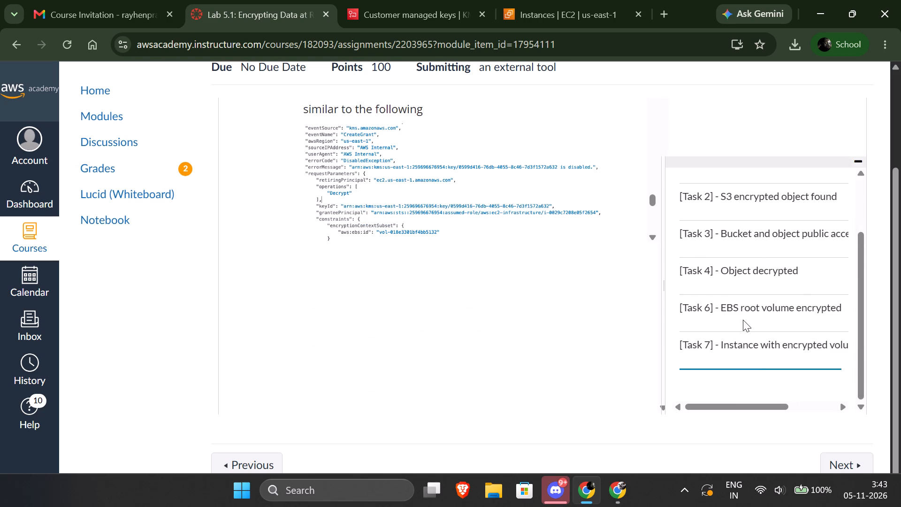
scroll(743, 320, "down", 1)
scroll(743, 320, "left", 7)
scroll(743, 320, "up", 1)
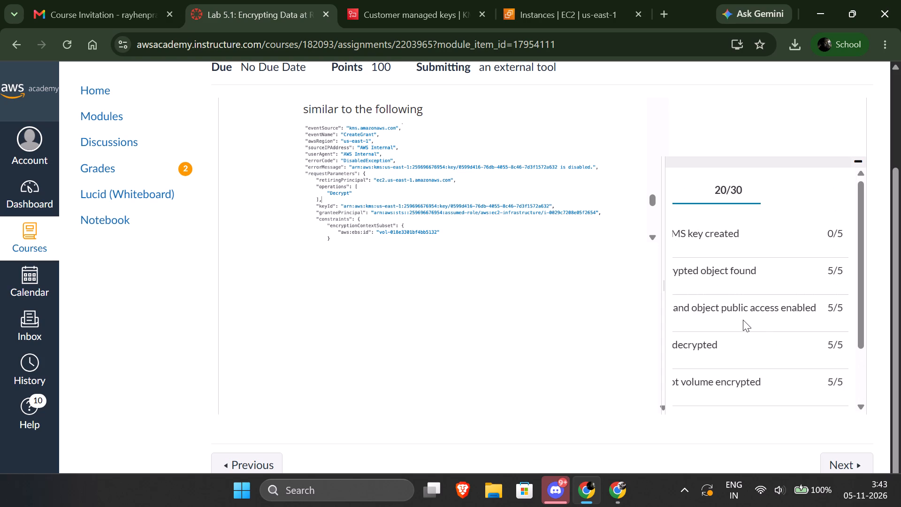
scroll(743, 320, "up", 1)
scroll(743, 320, "right", 4)
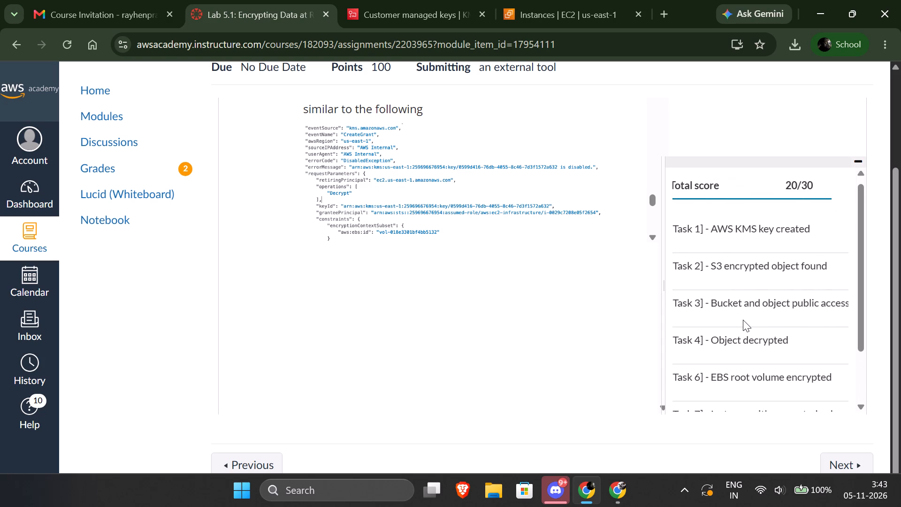
scroll(743, 320, "left", 6)
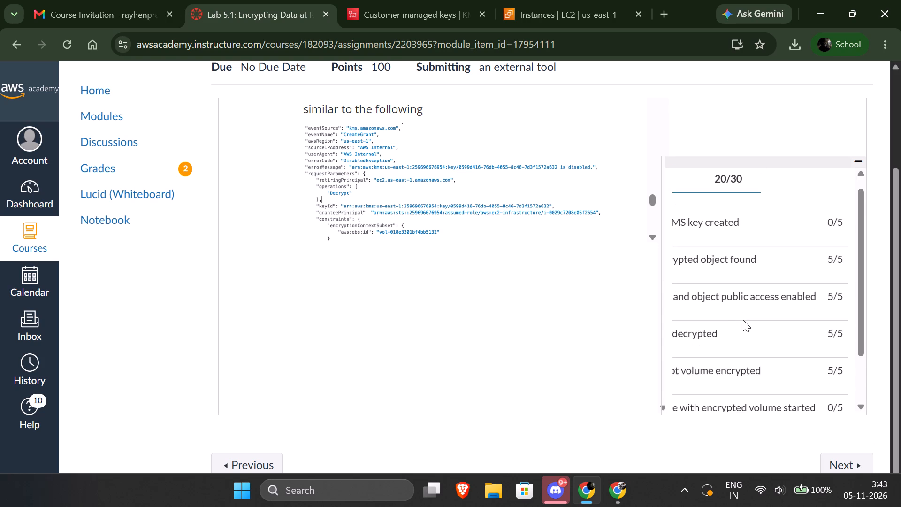
Examine the grading results for every task's name and score, down to Task 7.
scroll(743, 320, "right", 10)
scroll(743, 320, "left", 7)
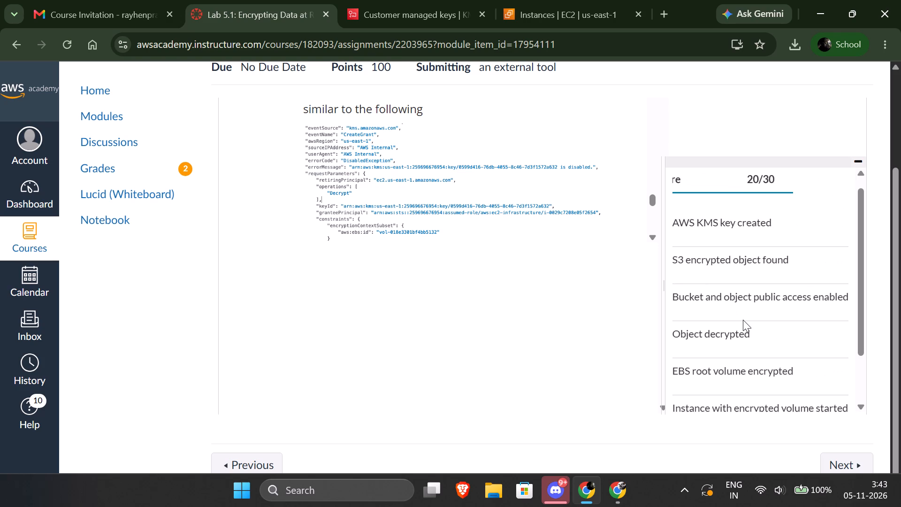
scroll(743, 320, "down", 3)
scroll(743, 320, "right", 5)
scroll(743, 320, "down", 1)
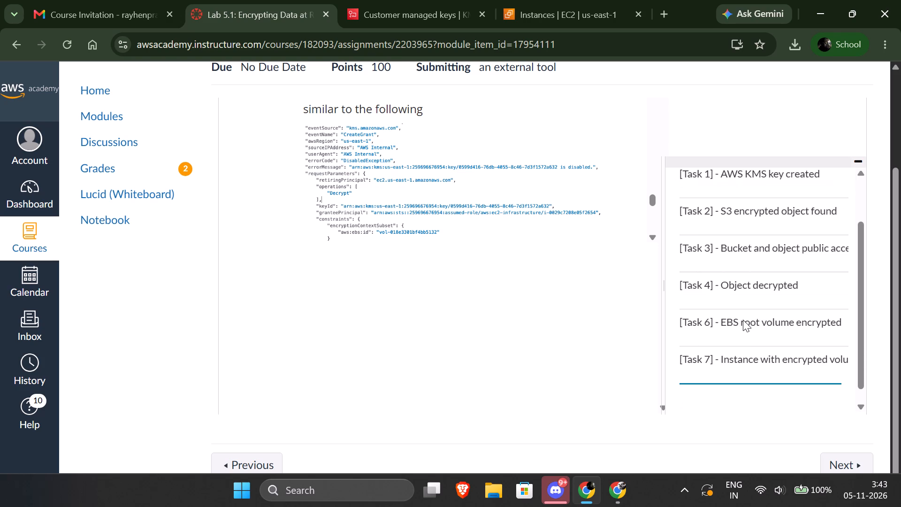
scroll(743, 320, "down", 1)
scroll(743, 320, "right", 1)
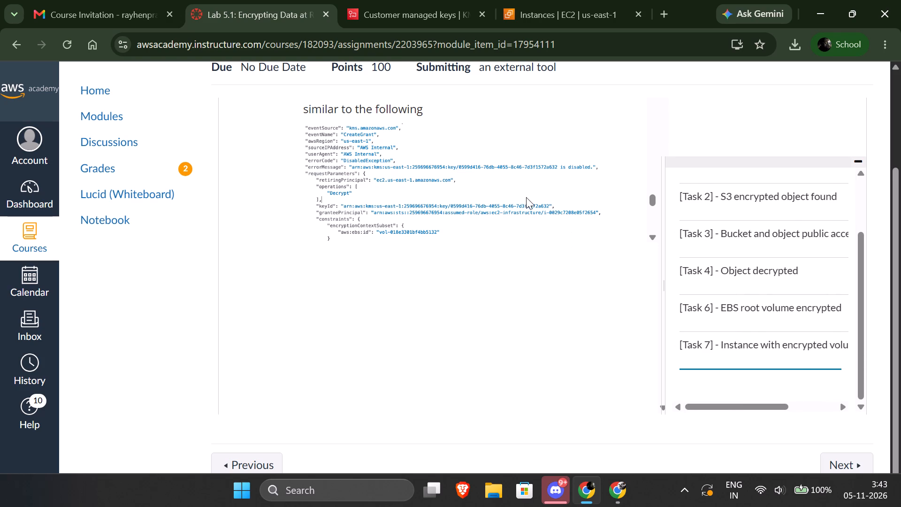
Open the AWS console in a new browser tab and go to the S3 service.
left_click(551, 0)
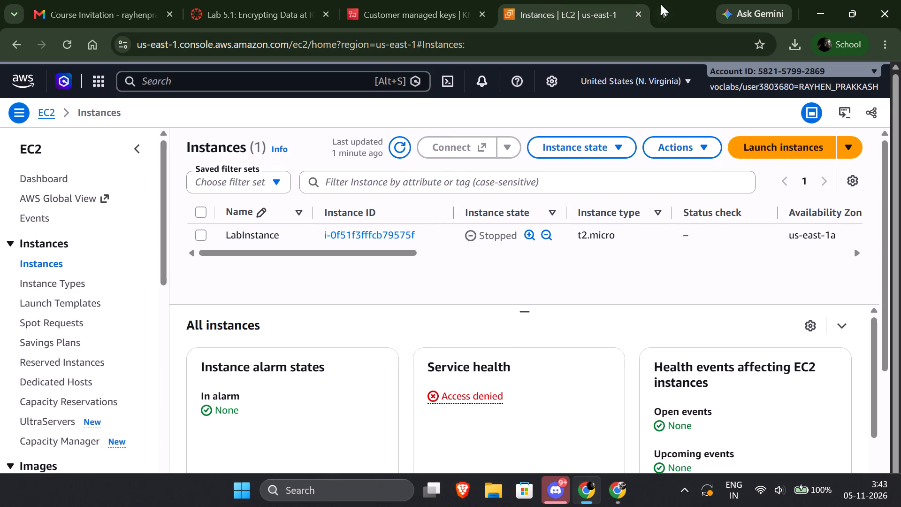
left_click(665, 16)
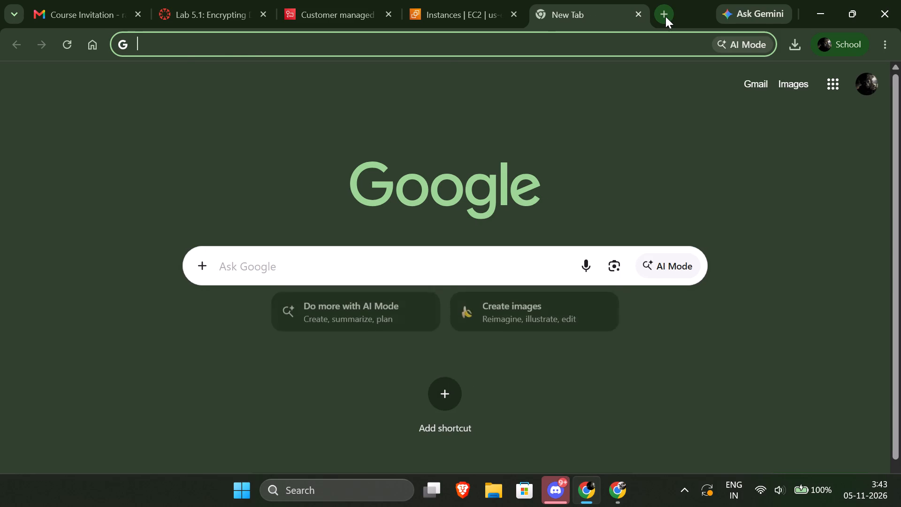
key("ctrl+v")
key("Return")
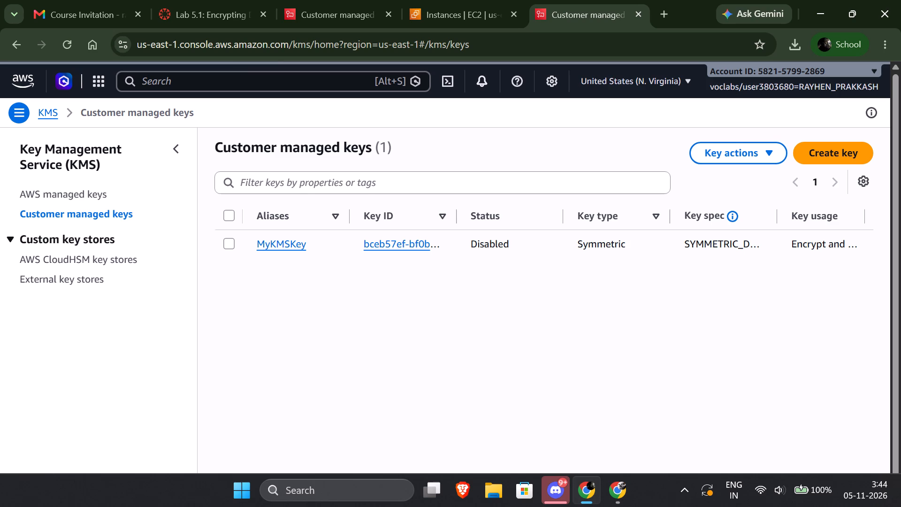
left_click(189, 80)
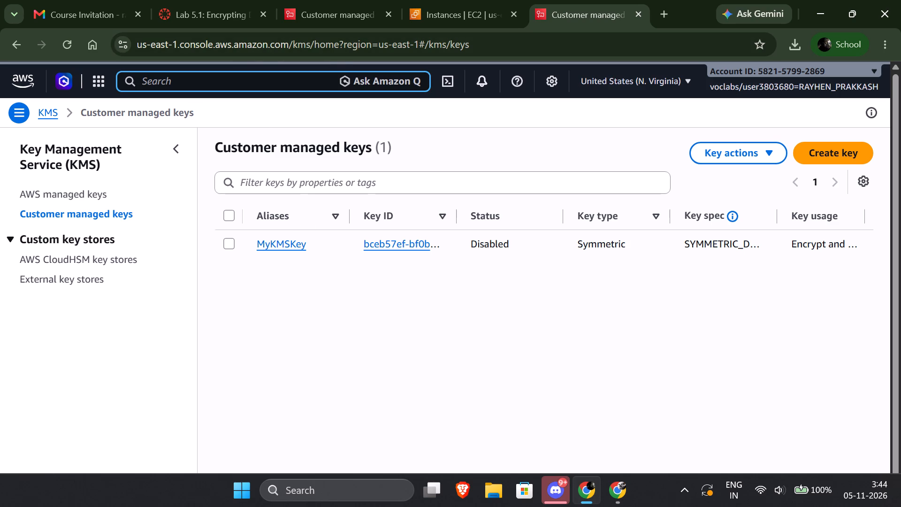
type("s2")
key("BackSpace")
key("3")
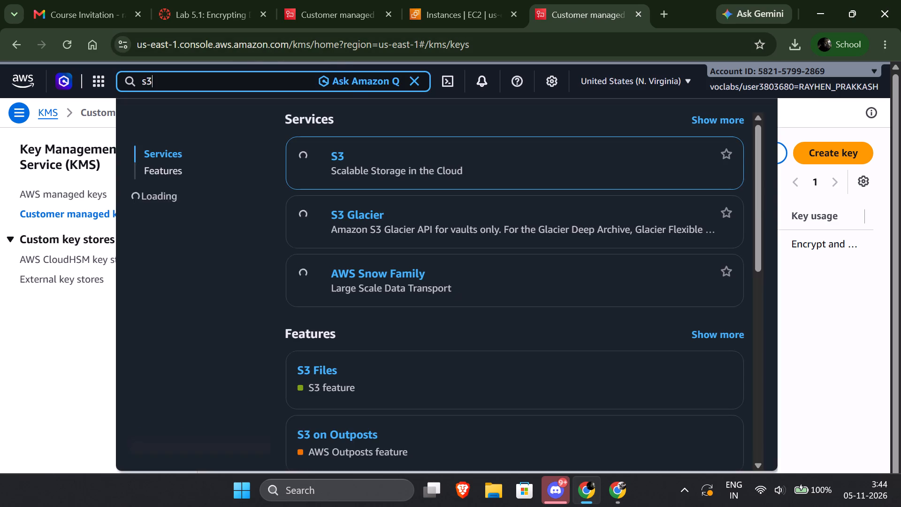
left_click(340, 155)
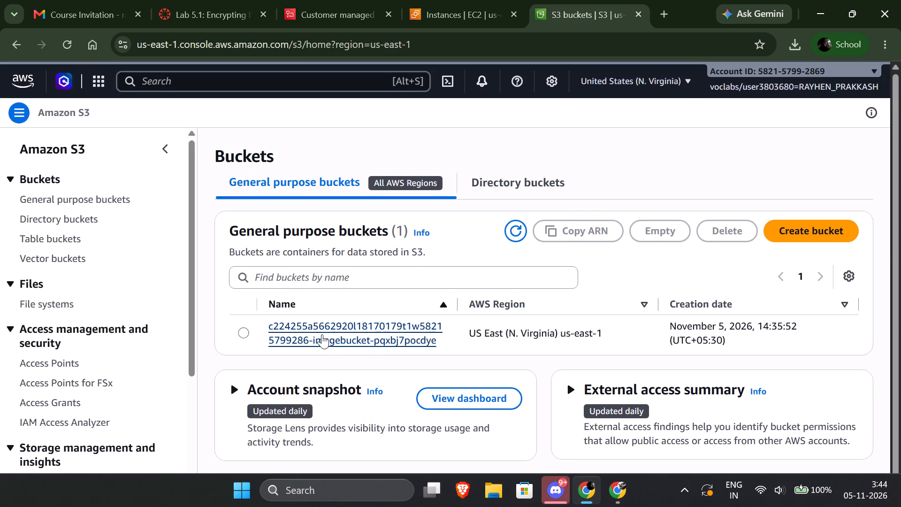
Try to open the clock.png image from the imagebucket bucket, and close the tab it opens in.
left_click(322, 330)
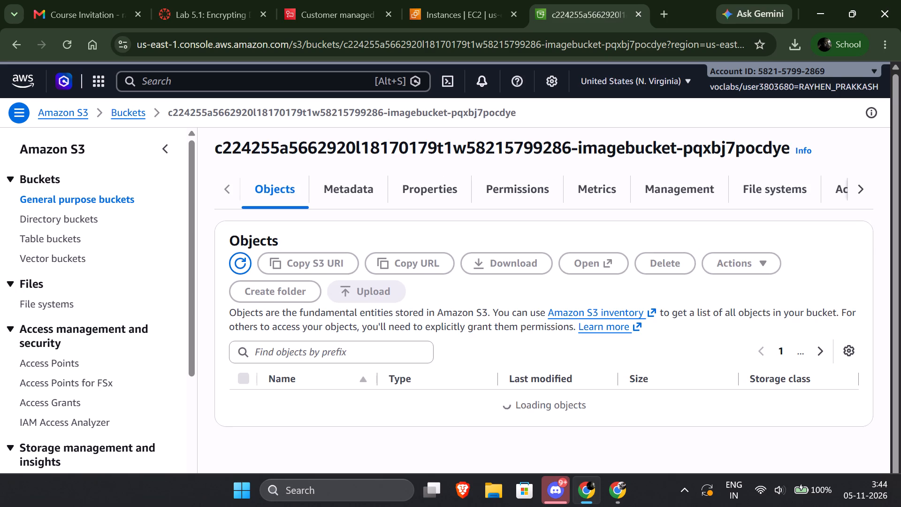
left_click(297, 413)
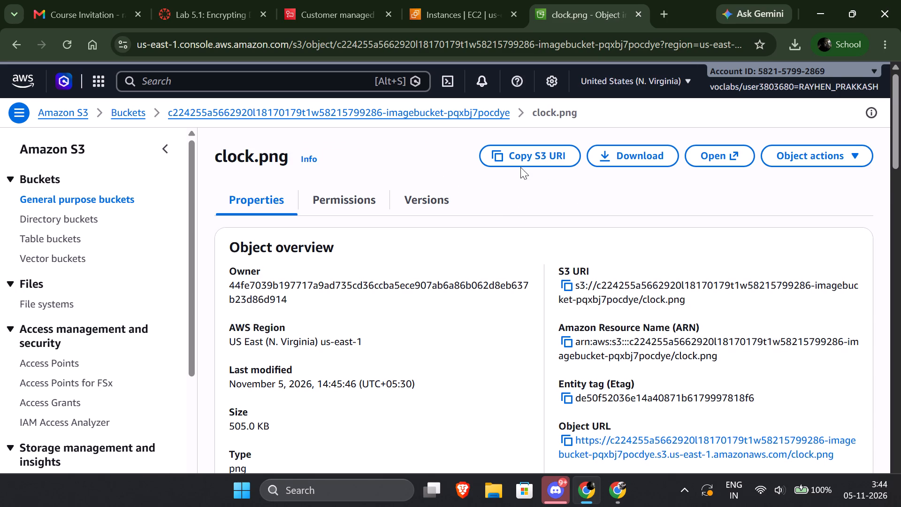
left_click(710, 156)
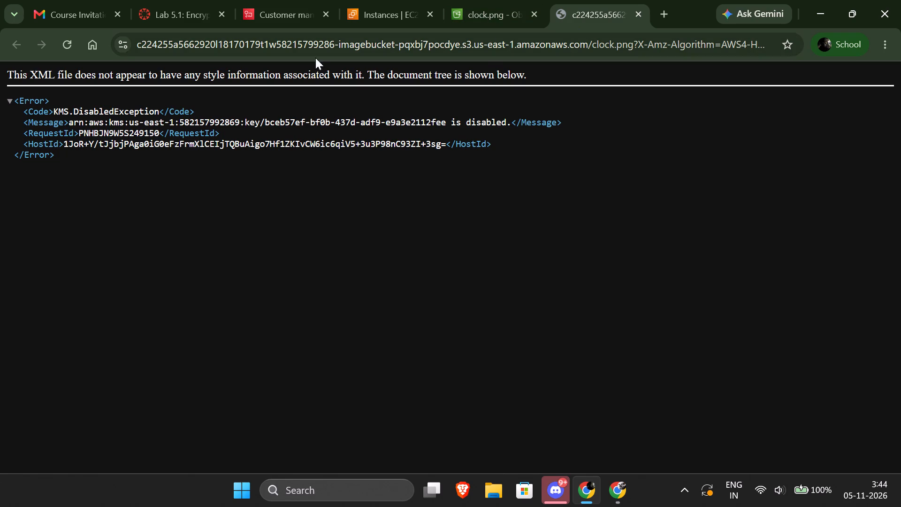
left_click(22, 46)
left_click(637, 18)
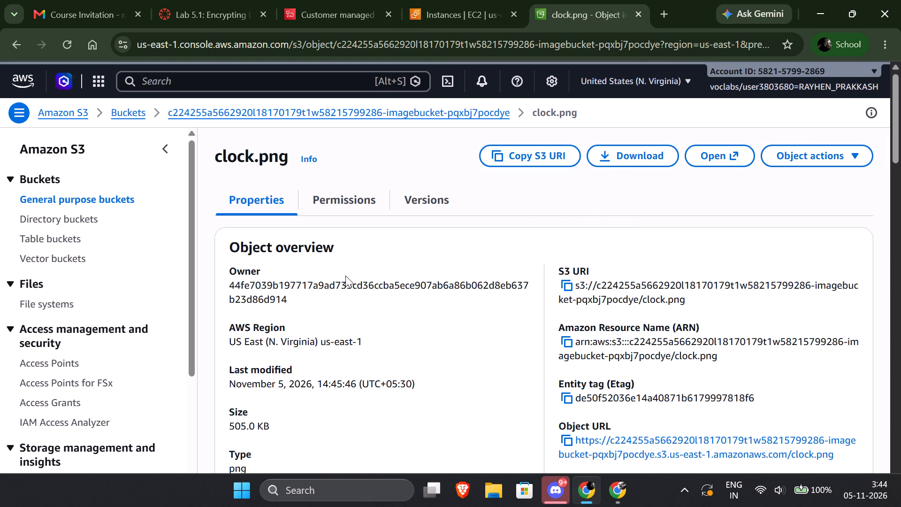
Look through the clock.png object's properties and the S3 navigation options.
scroll(345, 291, "down", 1)
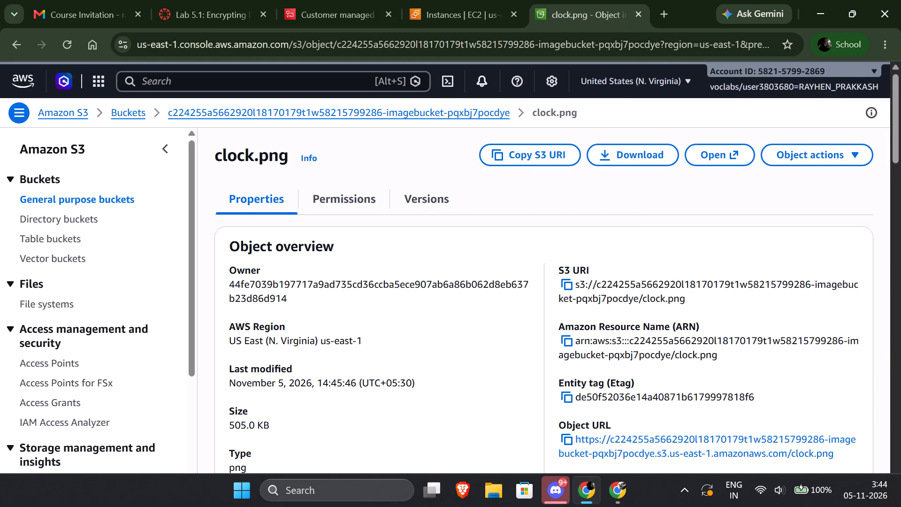
scroll(345, 291, "down", 4)
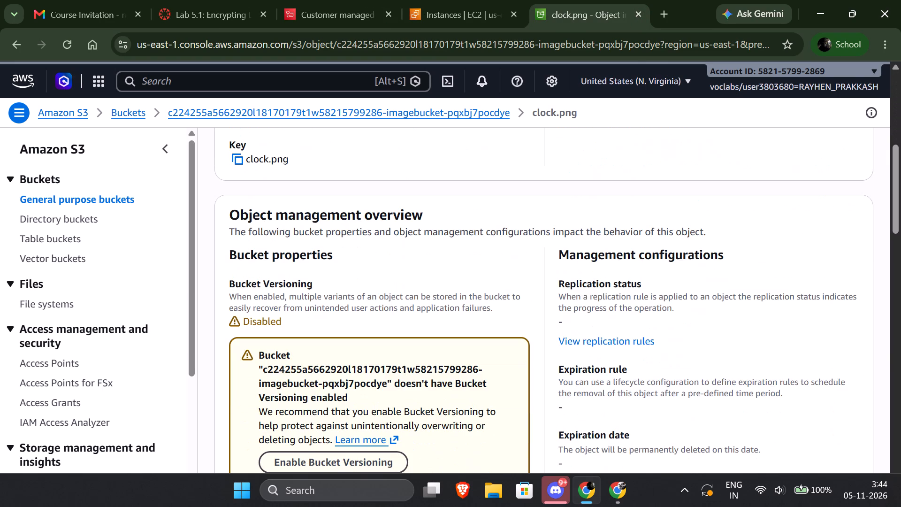
scroll(345, 291, "up", 8)
scroll(95, 289, "down", 3)
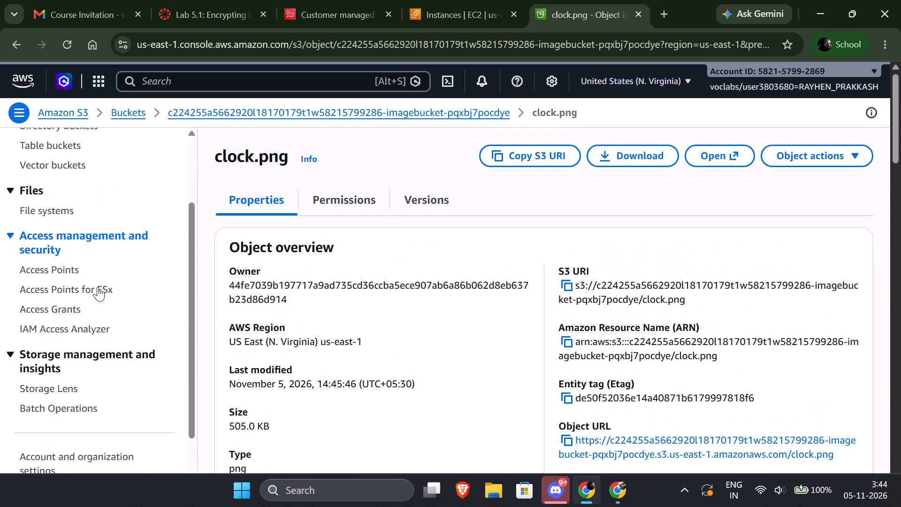
scroll(98, 287, "down", 2)
scroll(70, 274, "up", 8)
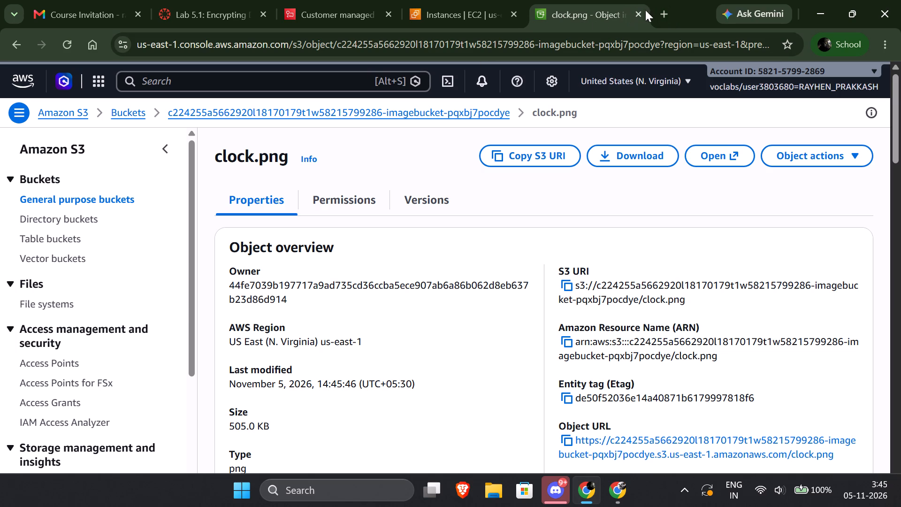
Open the AWS console in another new browser tab, go to CloudTrail and try to open its Event history.
left_click(659, 14)
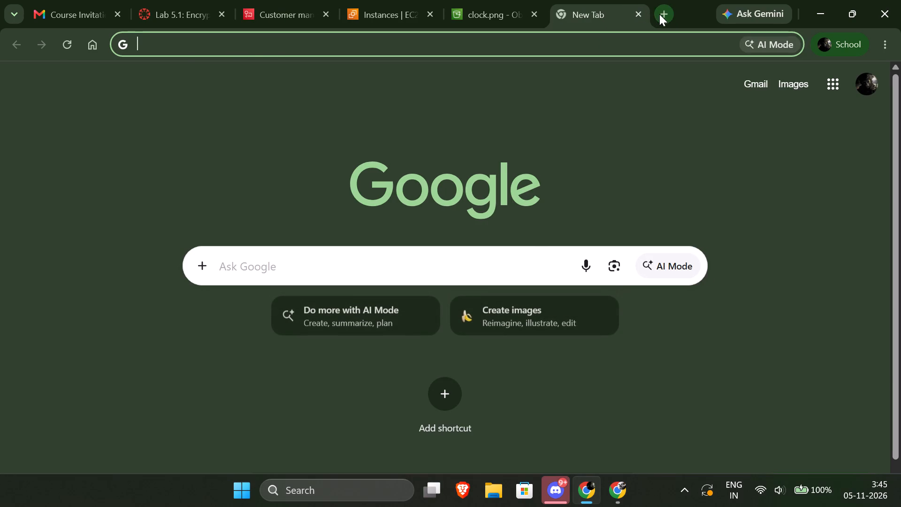
key("ctrl+v")
key("Return")
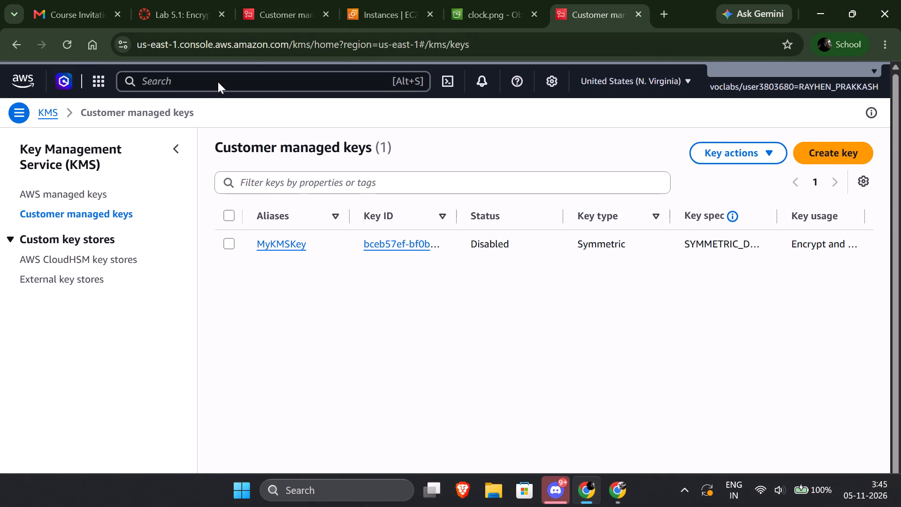
left_click(204, 81)
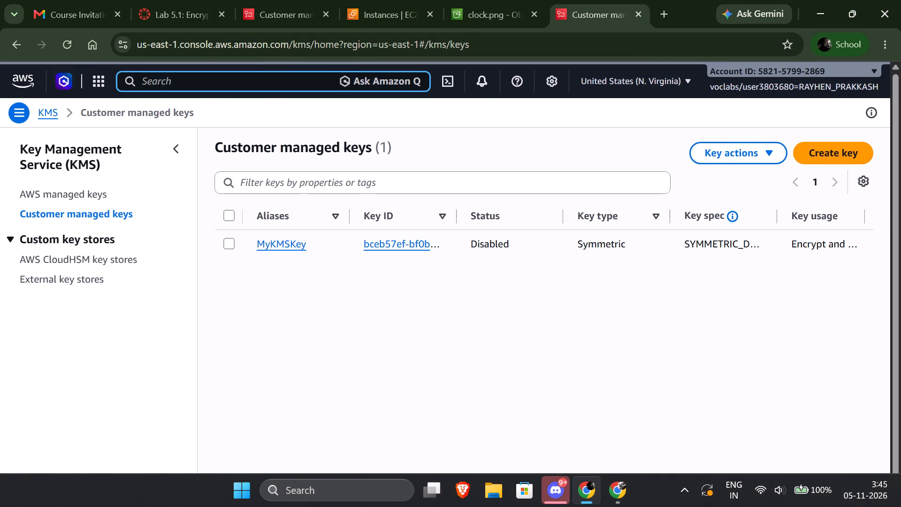
type("cloud")
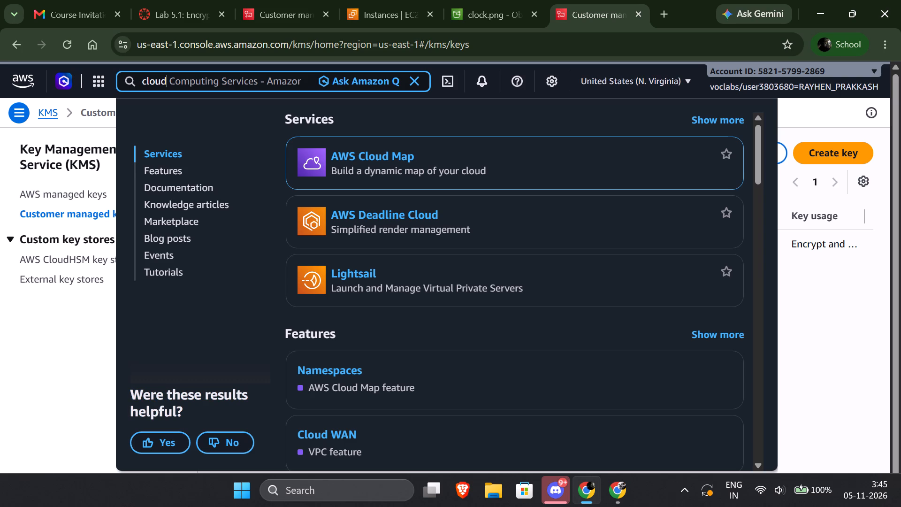
type("tra")
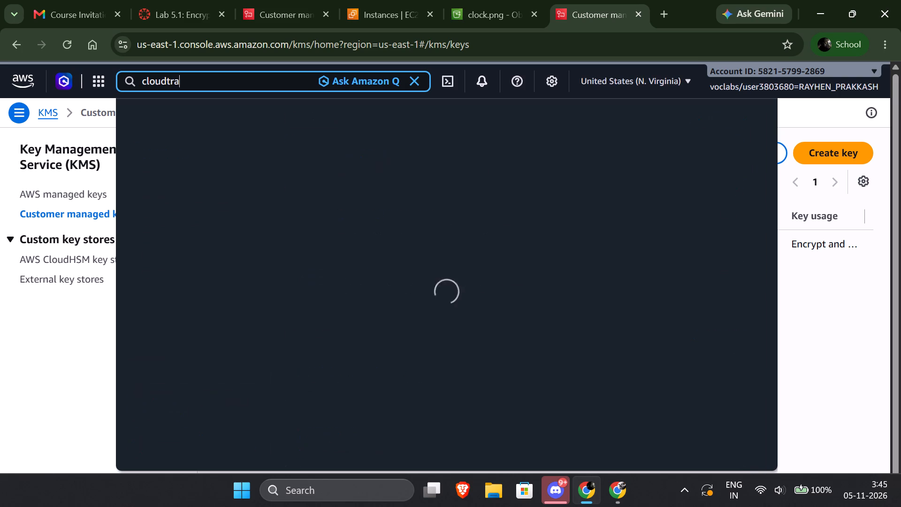
left_click(350, 154)
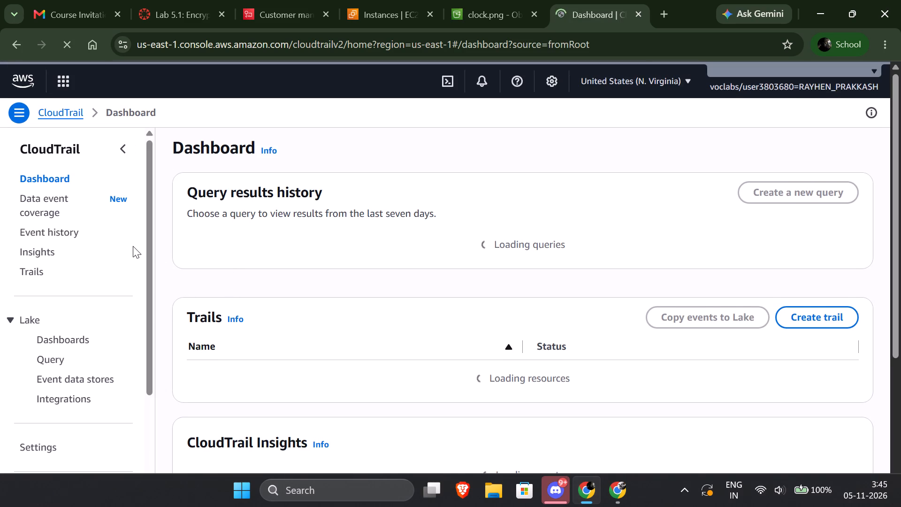
left_click(44, 230)
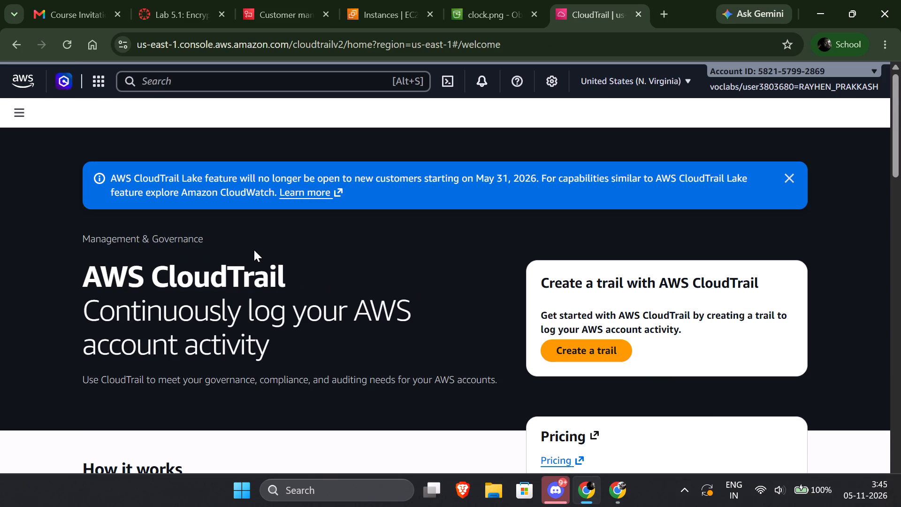
Look through the CloudTrail welcome page for access to recent events and dismiss the CloudTrail Lake notice.
scroll(259, 243, "down", 5)
scroll(260, 243, "up", 3)
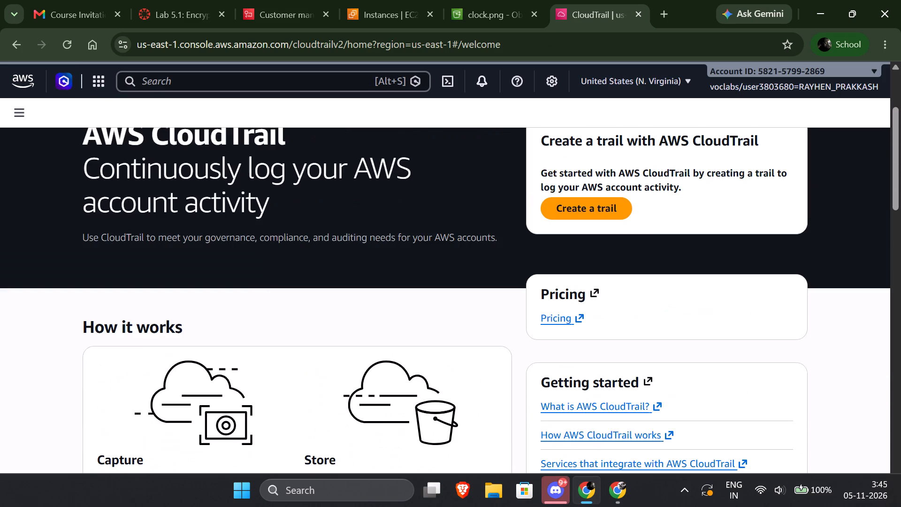
scroll(272, 242, "up", 4)
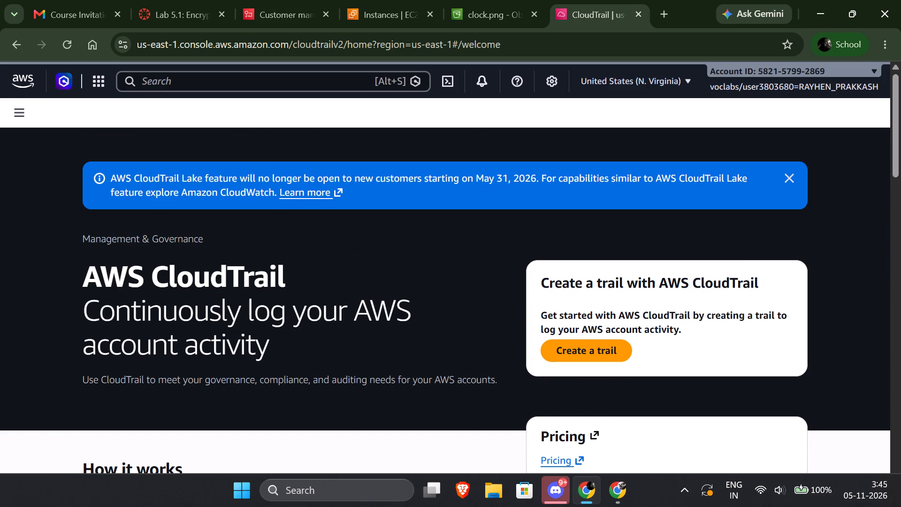
scroll(240, 309, "down", 20)
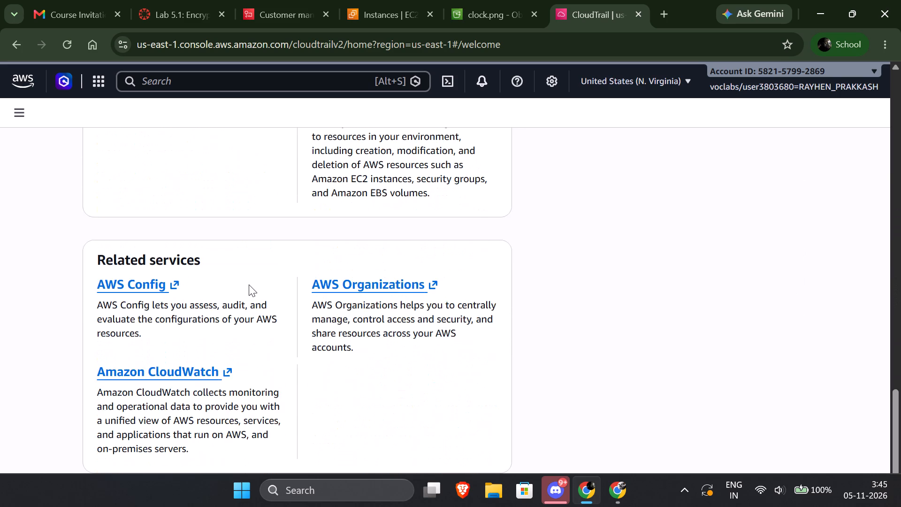
scroll(249, 284, "down", 6)
scroll(249, 284, "up", 10)
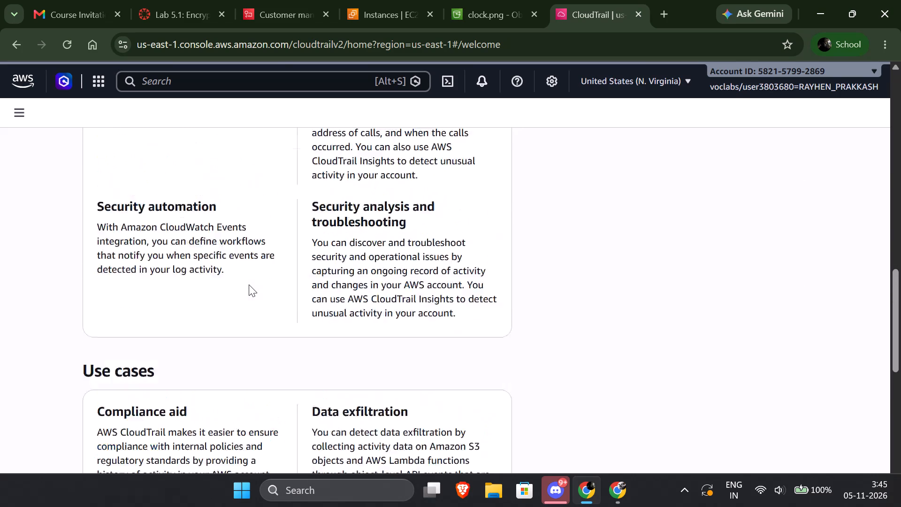
scroll(249, 284, "up", 7)
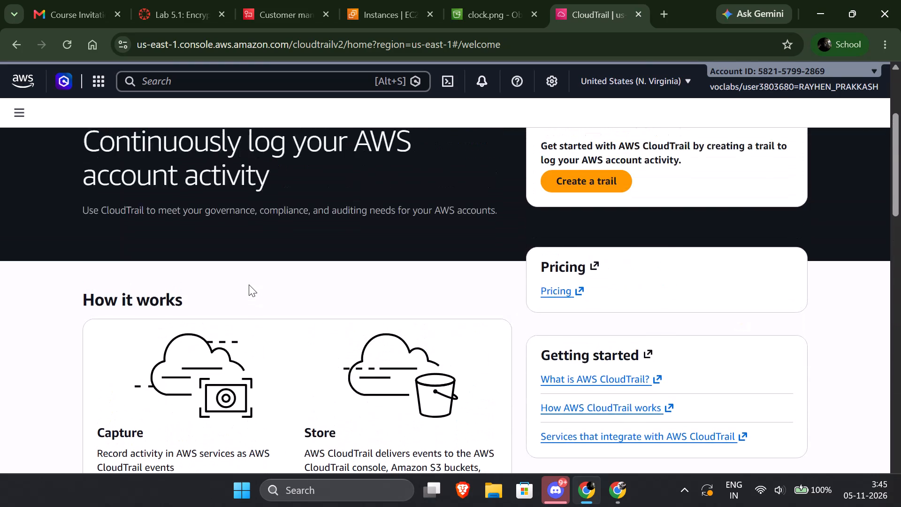
scroll(249, 284, "up", 1)
scroll(249, 284, "down", 5)
scroll(249, 284, "up", 3)
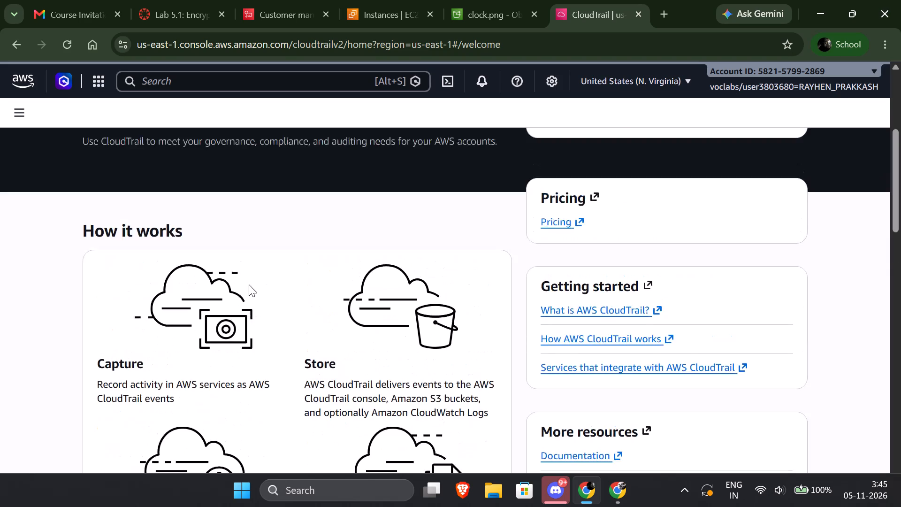
scroll(249, 284, "down", 14)
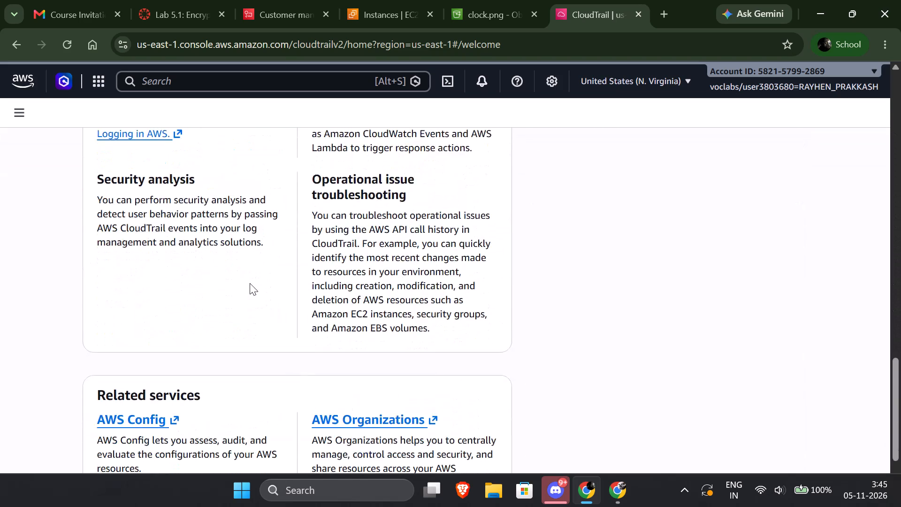
scroll(250, 283, "down", 7)
scroll(250, 283, "up", 3)
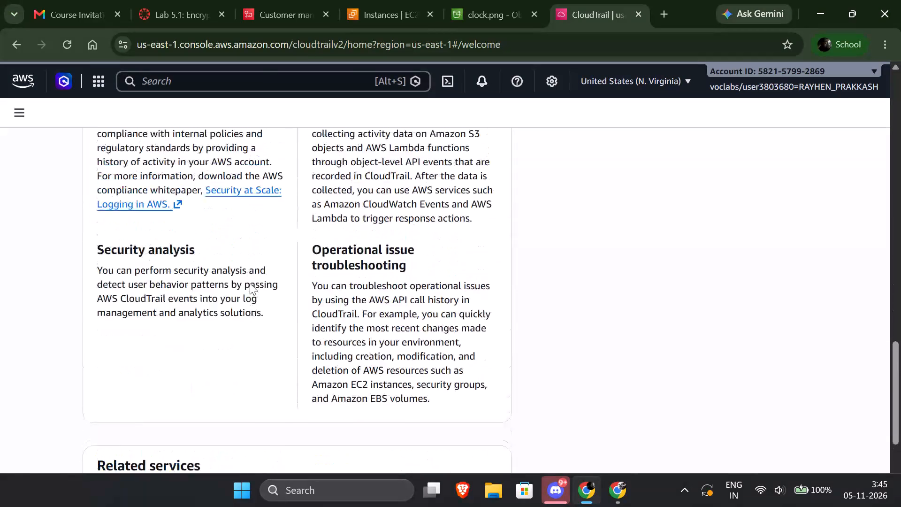
scroll(250, 283, "up", 20)
scroll(250, 283, "up", 7)
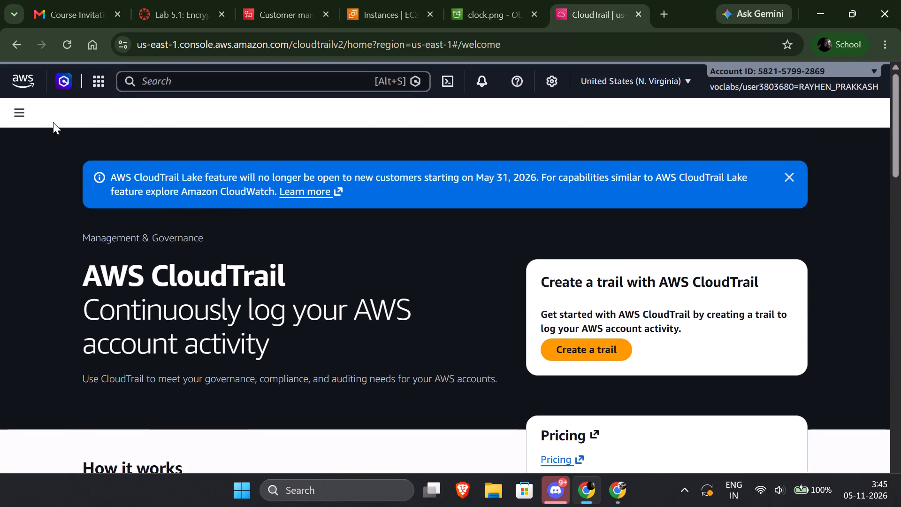
scroll(644, 371, "down", 2)
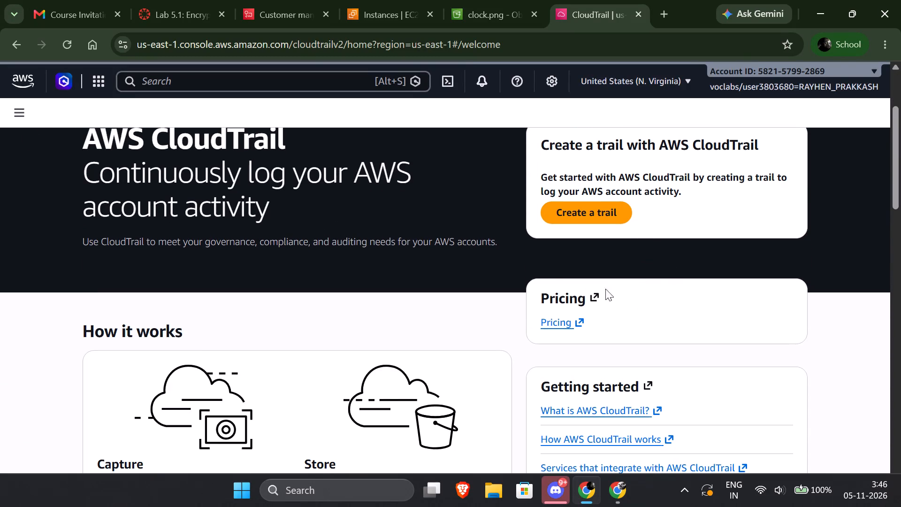
scroll(593, 280, "down", 3)
scroll(581, 262, "up", 2)
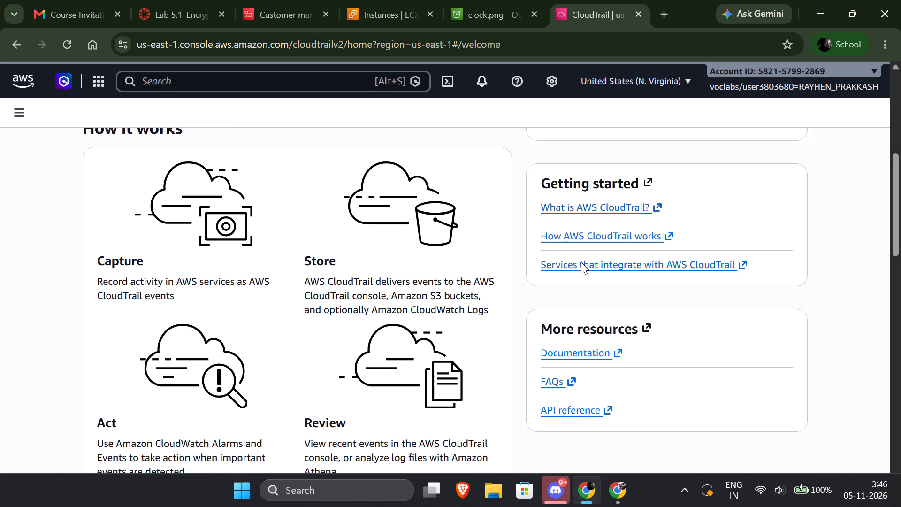
scroll(581, 262, "up", 3)
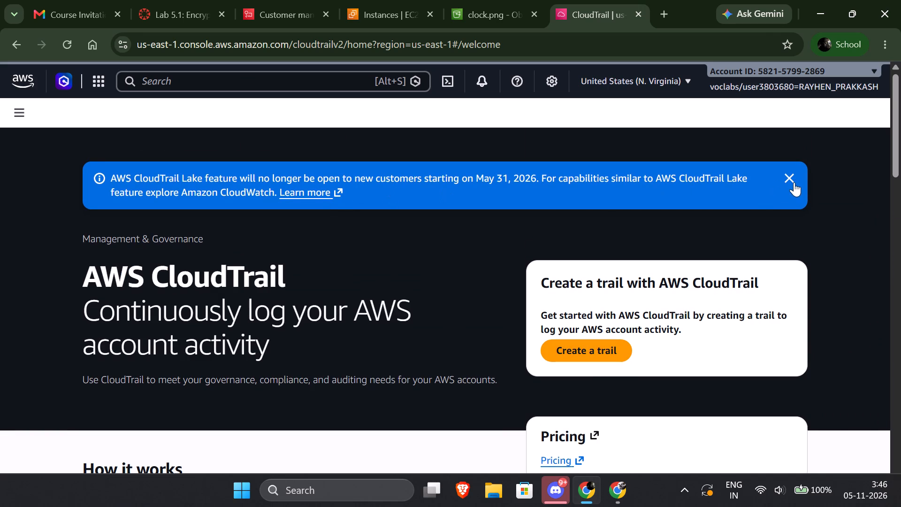
scroll(283, 179, "up", 4)
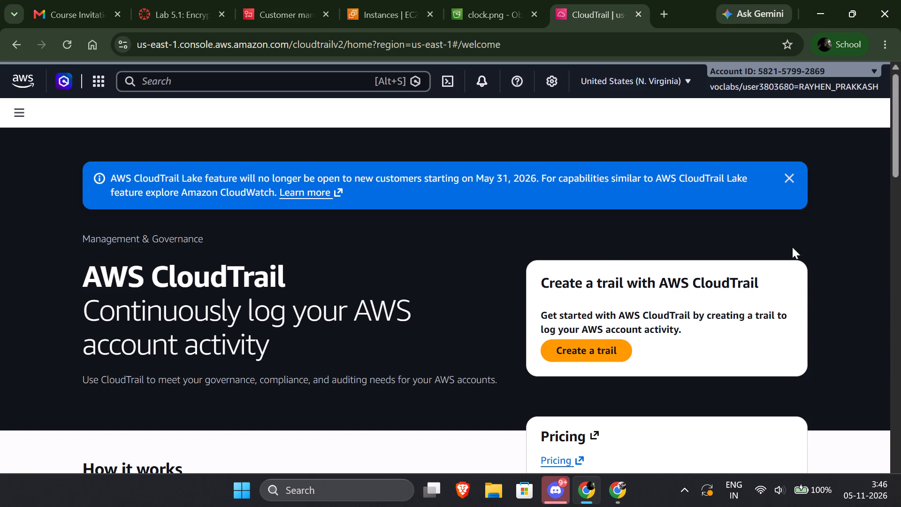
left_click(785, 177)
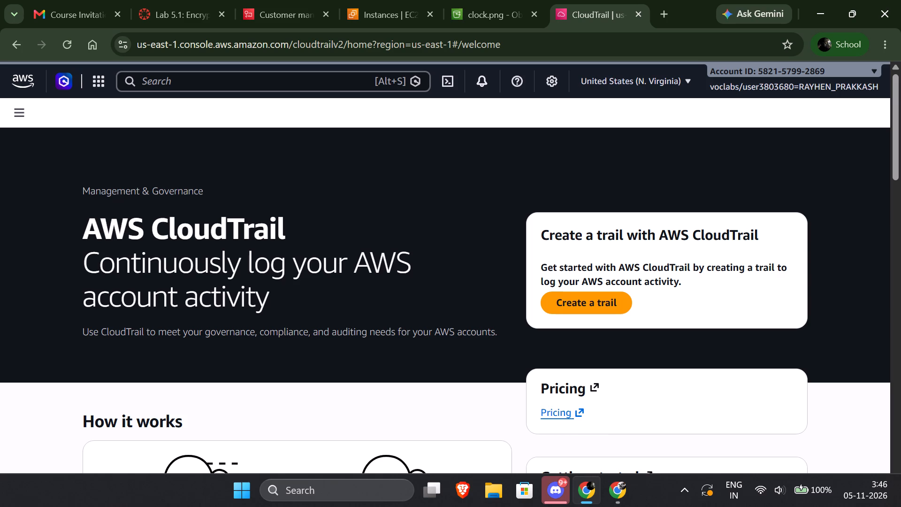
Search the console services for "cloud tr" and go directly to CloudTrail's Event history.
left_click(159, 84)
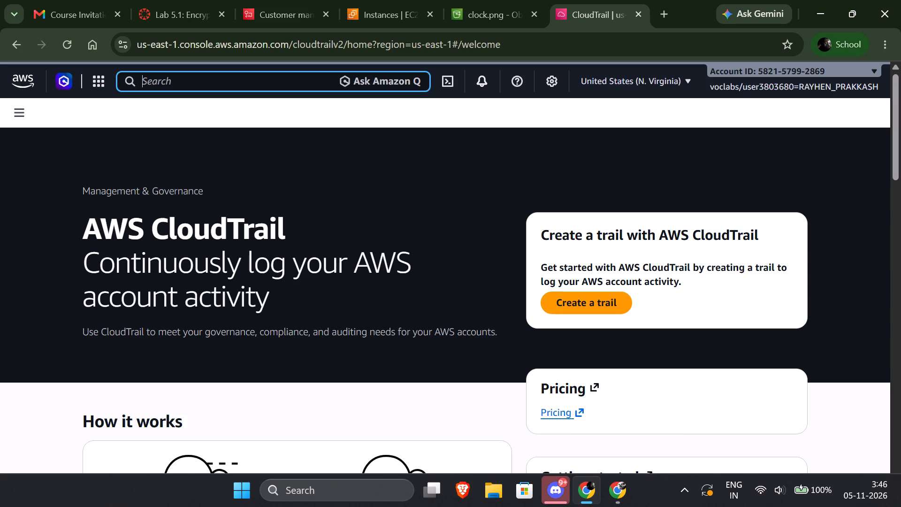
type("cloud tr")
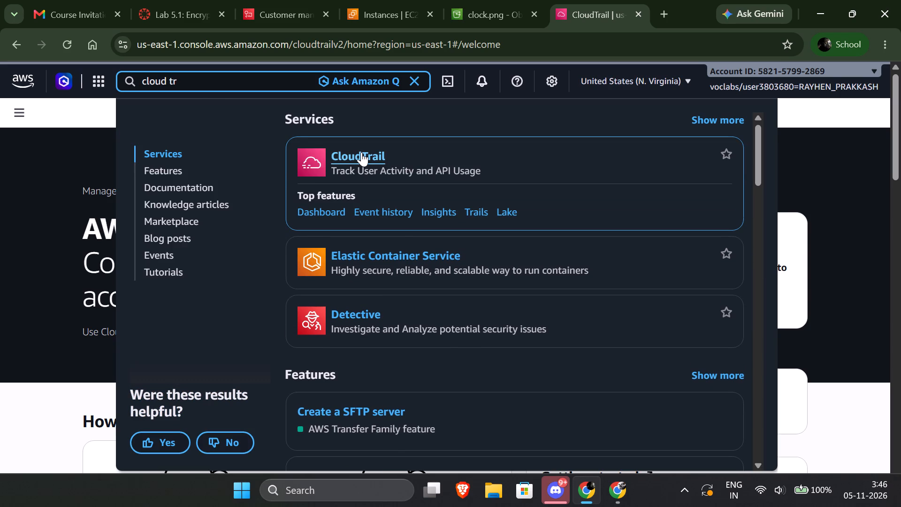
left_click(375, 209)
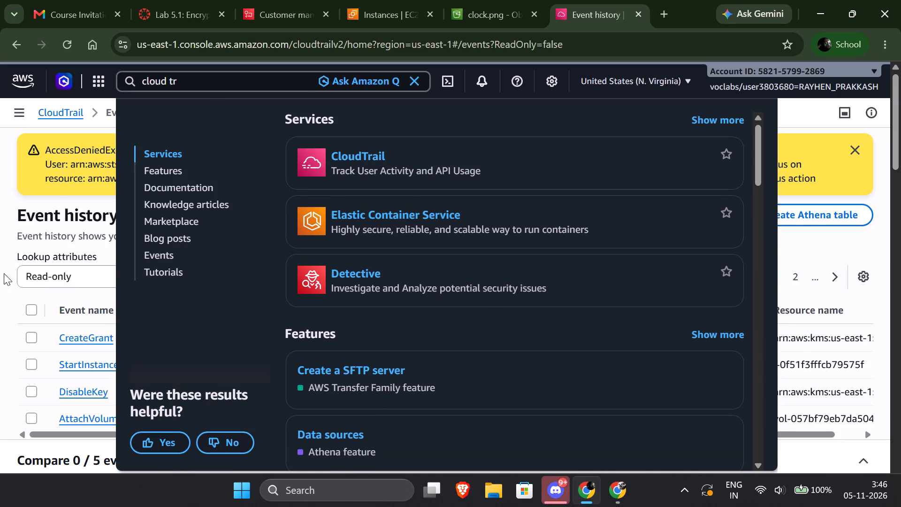
left_click(3, 271)
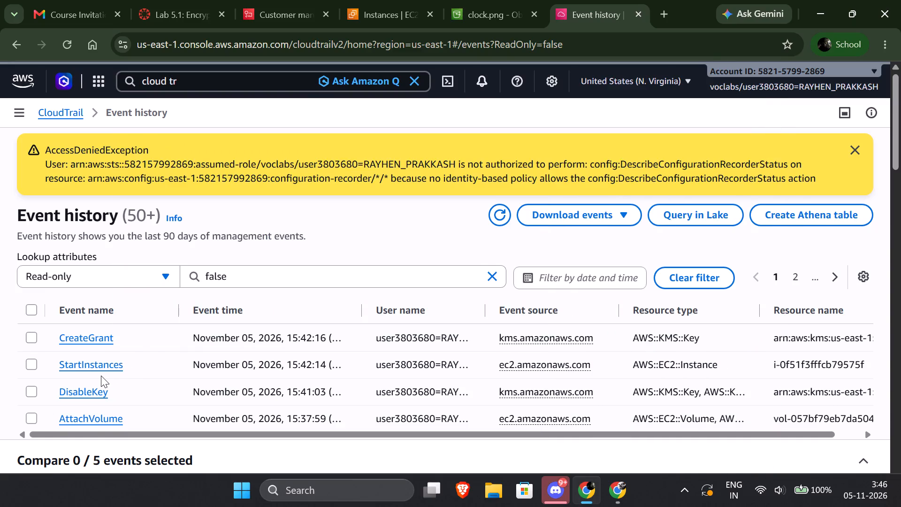
Open the DisableKey event and examine its details, referenced resources and JSON event record.
scroll(148, 372, "down", 1)
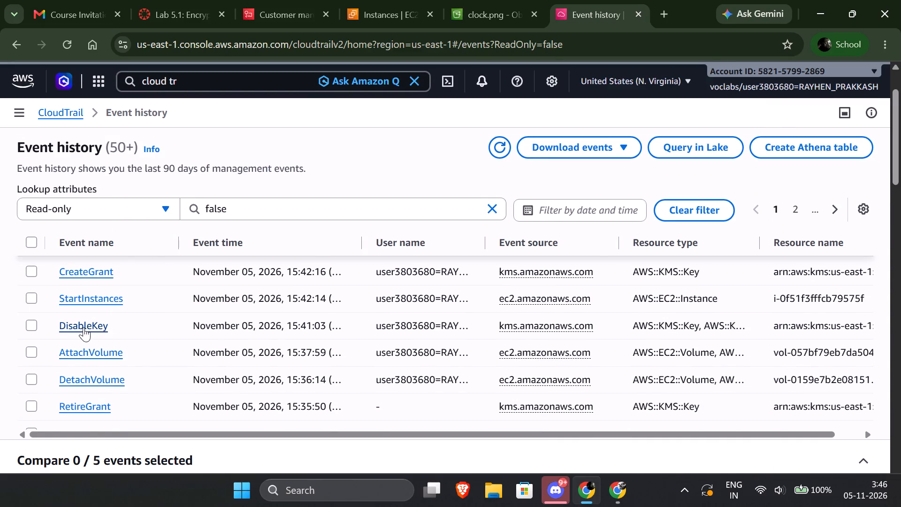
left_click(84, 327)
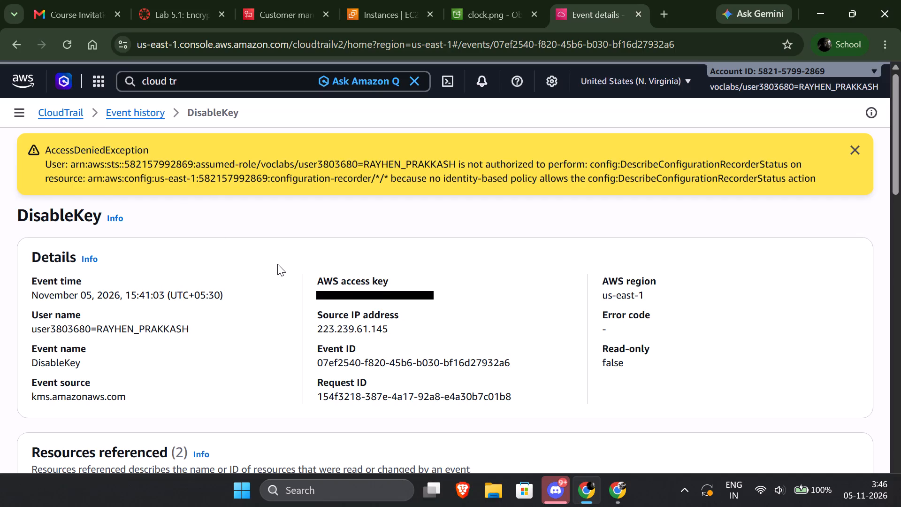
scroll(259, 266, "down", 3)
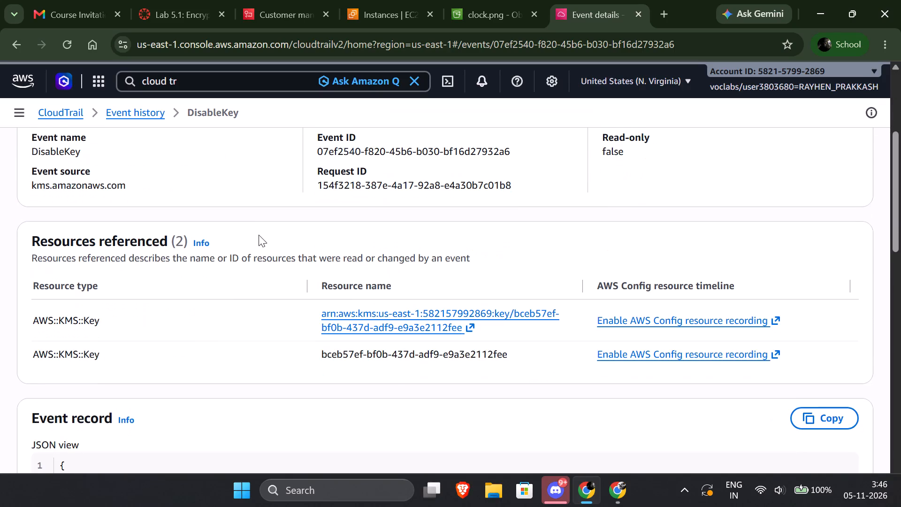
scroll(344, 269, "down", 10)
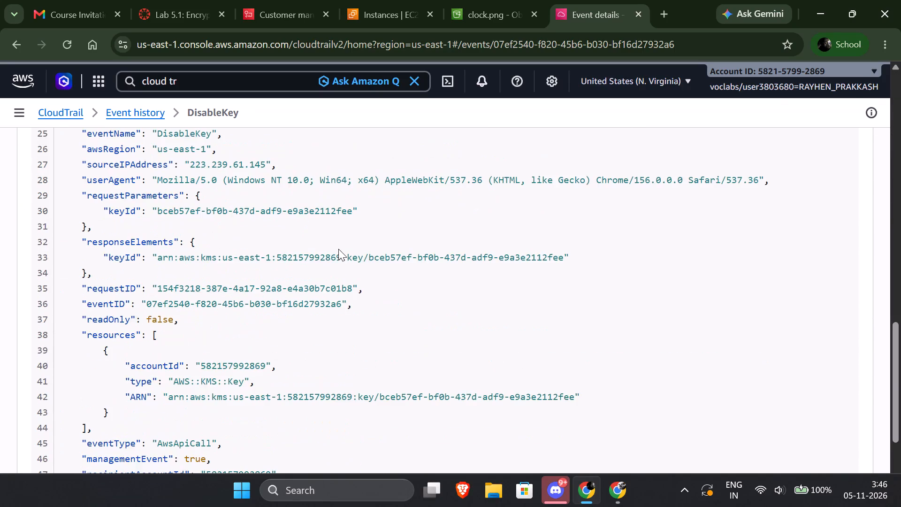
scroll(338, 249, "down", 13)
scroll(338, 249, "up", 15)
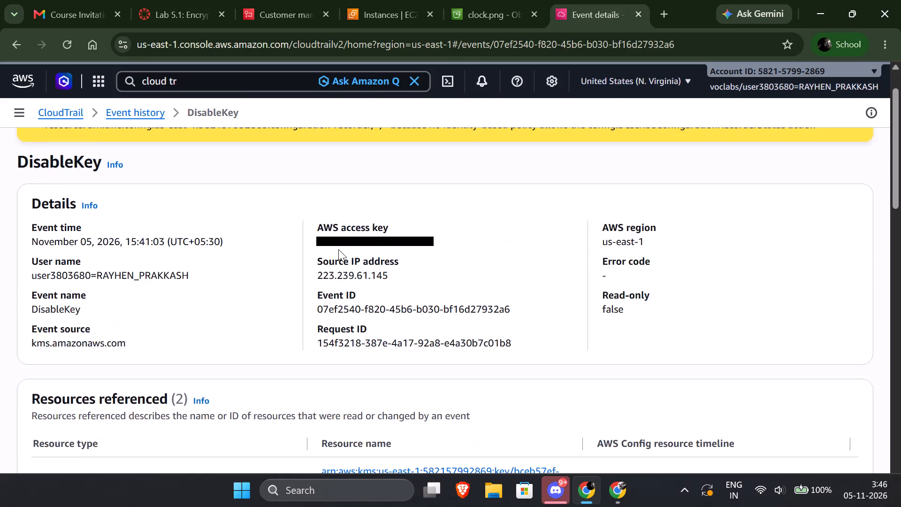
scroll(338, 249, "up", 6)
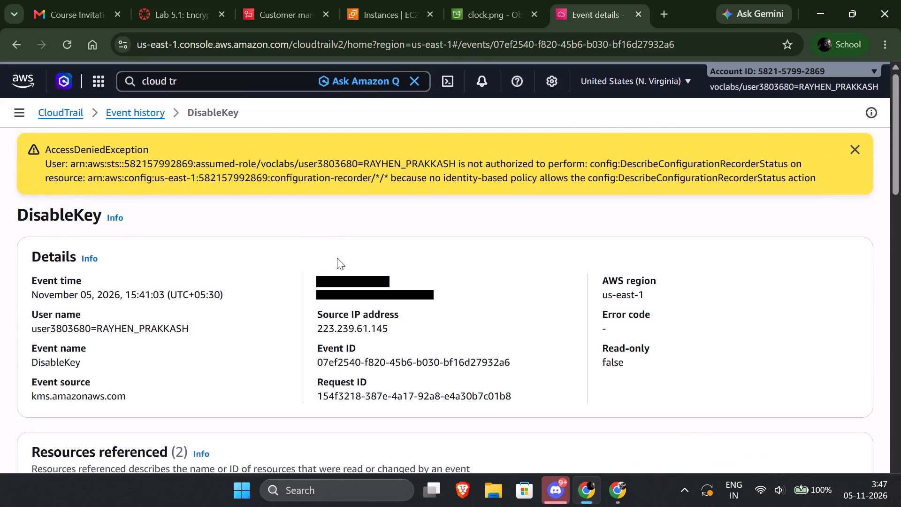
Return to the event history and review the details of the StartInstances event.
left_click(137, 109)
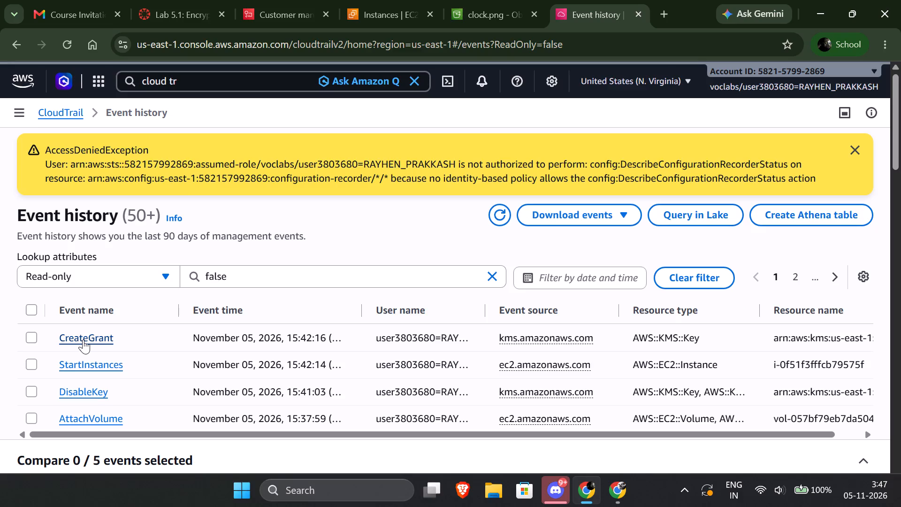
left_click(90, 361)
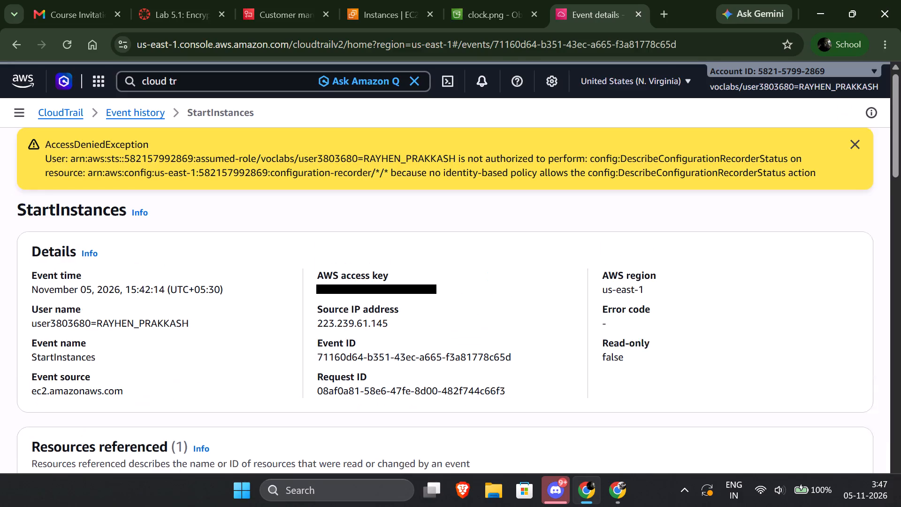
scroll(328, 320, "down", 6)
scroll(316, 302, "up", 12)
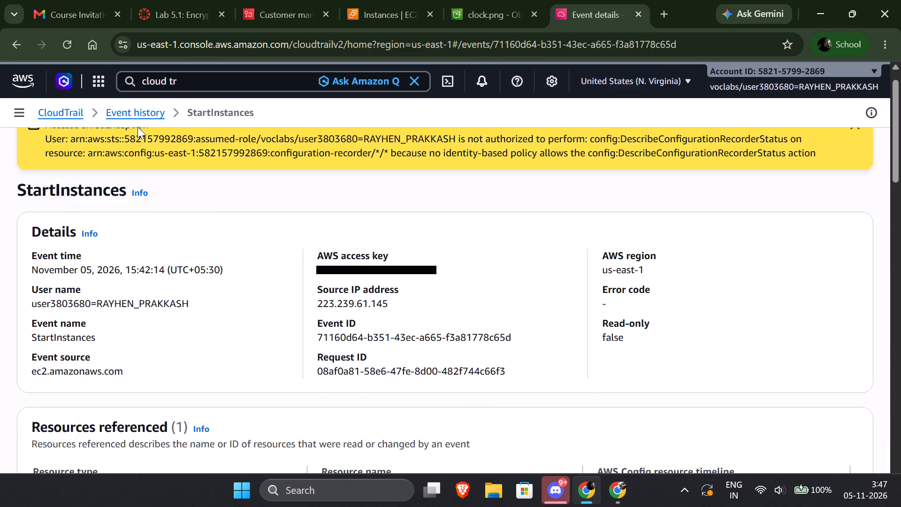
Go back to the event history, review the CreateGrant event's details, and return to the event list.
left_click(131, 114)
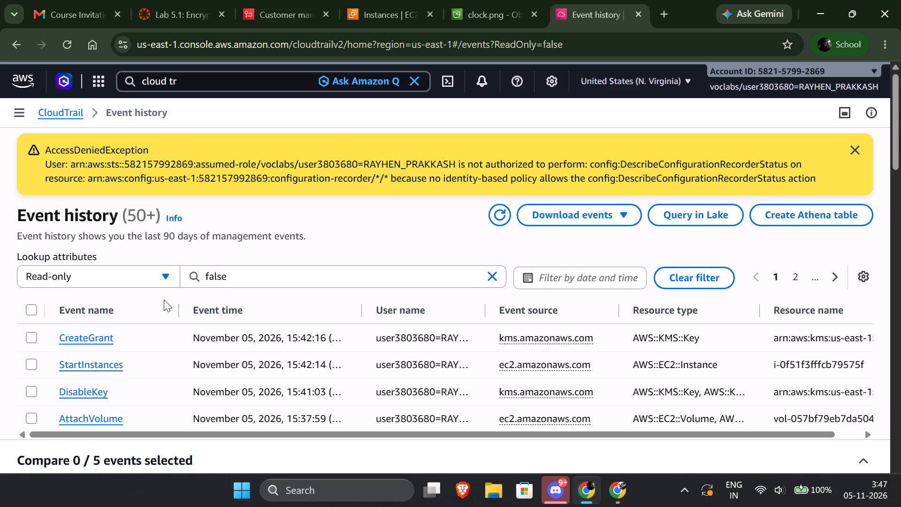
left_click(86, 336)
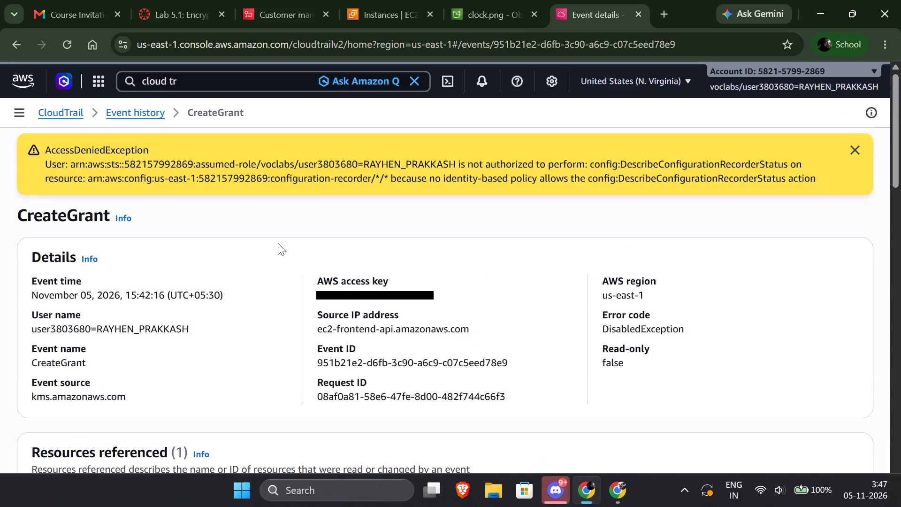
scroll(120, 215, "up", 3)
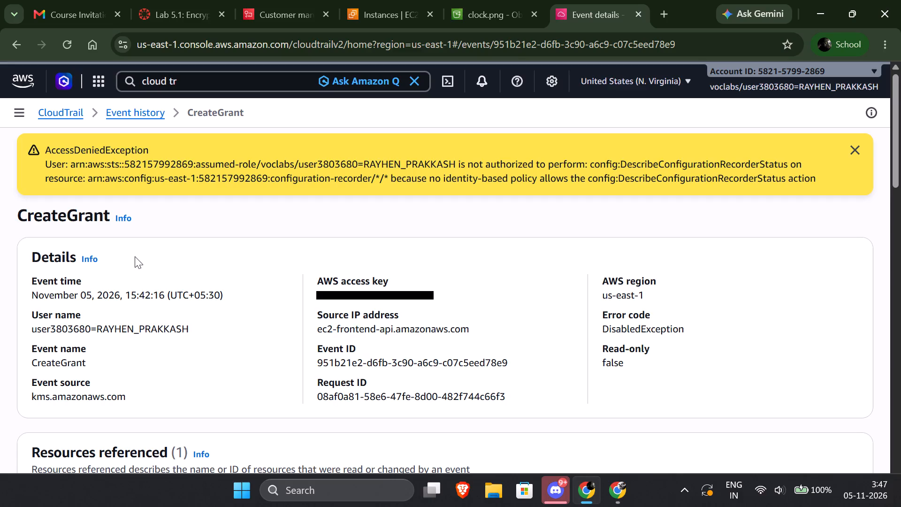
left_click(122, 112)
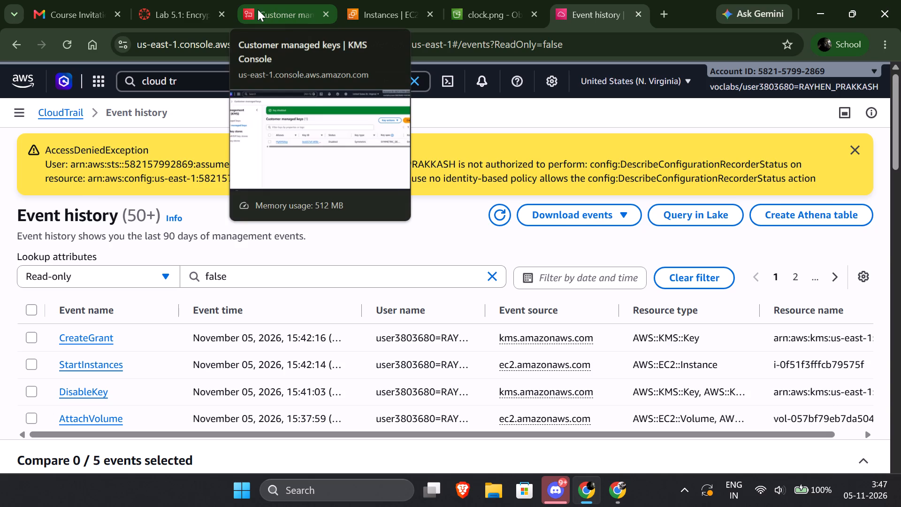
Switch to the KMS customer managed keys, open MyKMSKey and enable the key.
left_click(275, 9)
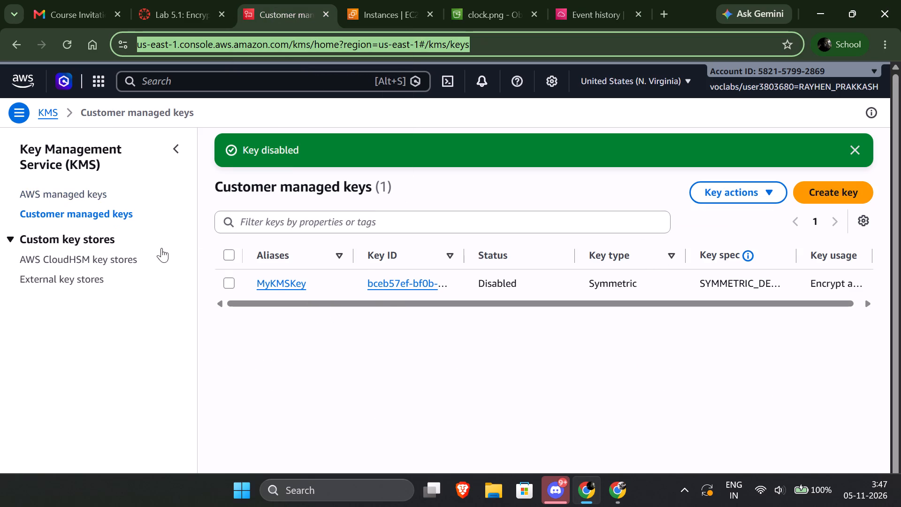
left_click(281, 281)
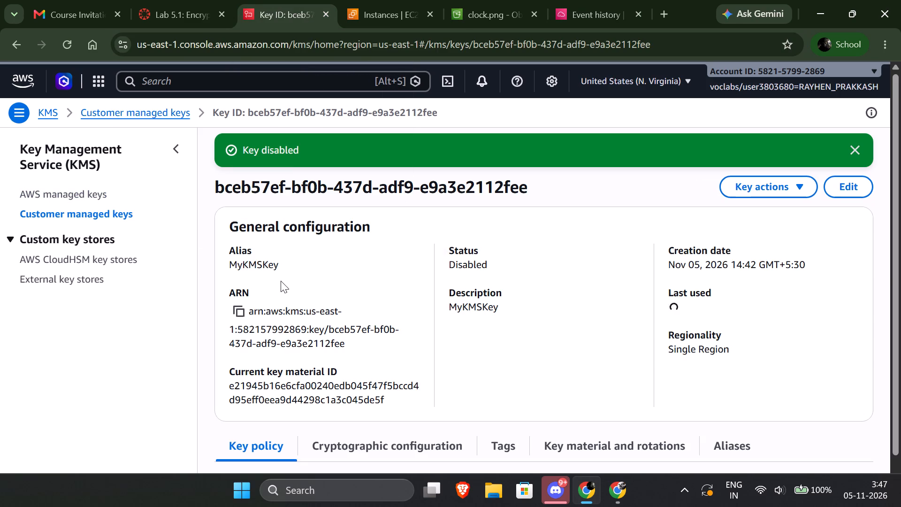
left_click(781, 182)
left_click(700, 212)
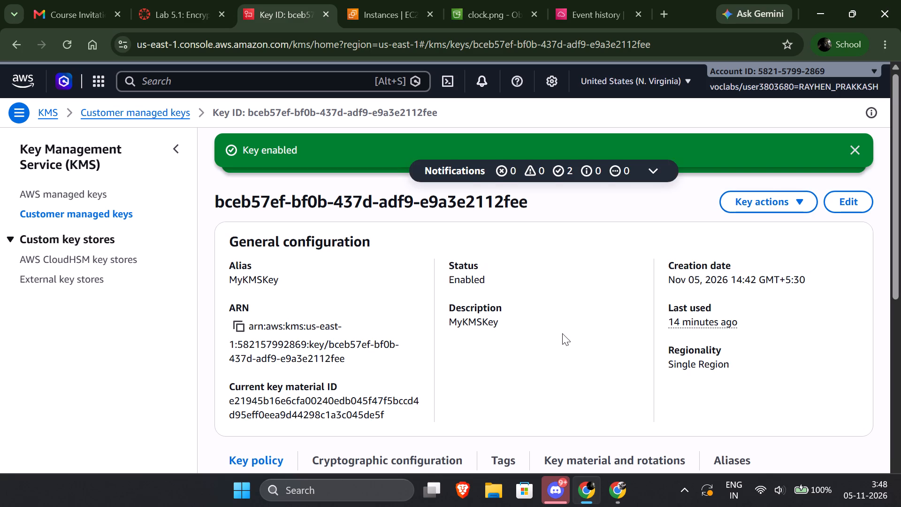
scroll(563, 333, "down", 6)
scroll(560, 304, "up", 11)
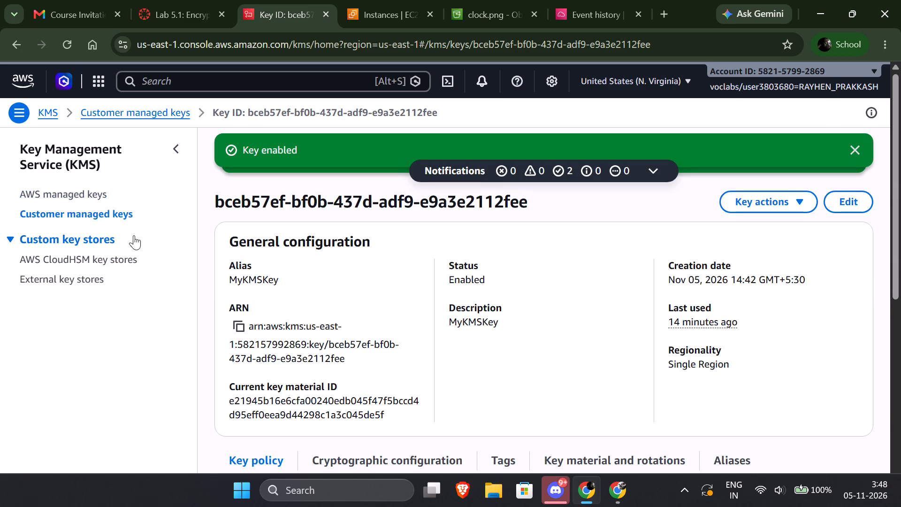
Switch to the EC2 instances list and start the stopped LabInstance.
left_click(392, 12)
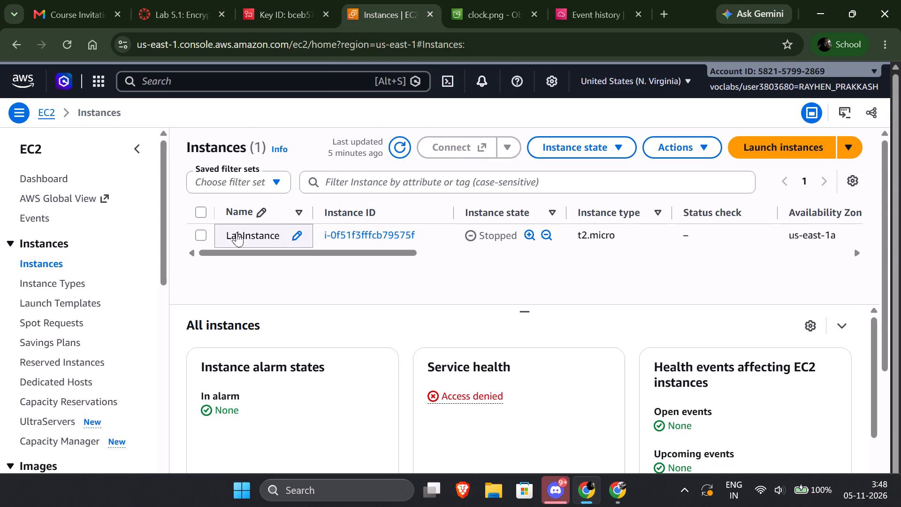
left_click(199, 234)
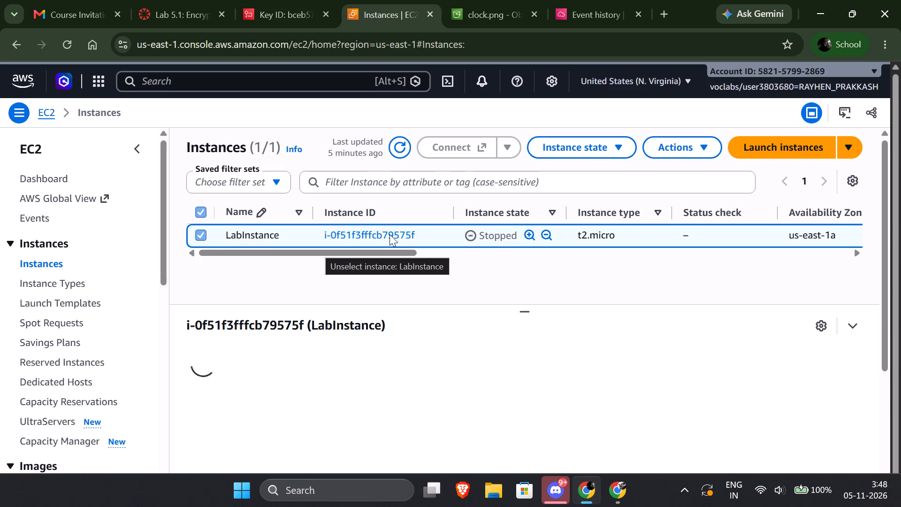
left_click(604, 147)
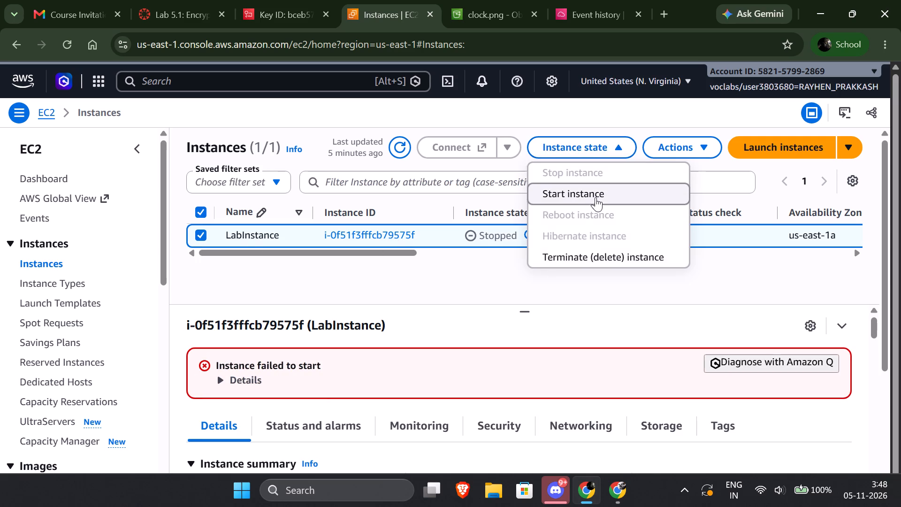
left_click(596, 197)
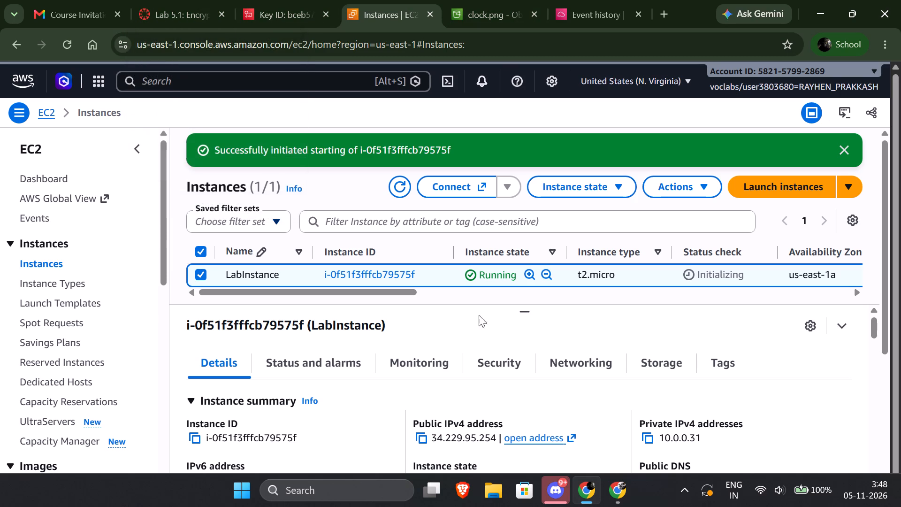
Return to the Lab 5.1 assignment page, reload it, and submit the lab for grading, confirming the submission.
left_click(157, 1)
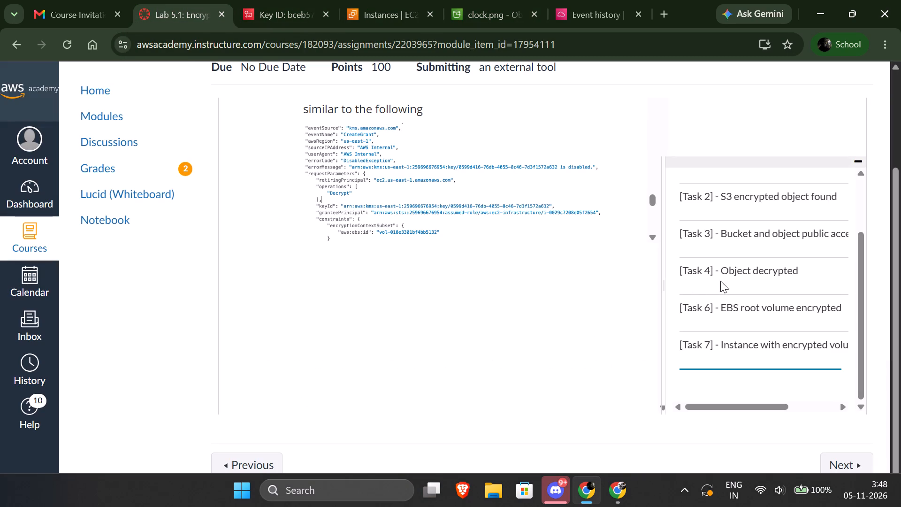
scroll(754, 319, "down", 3)
scroll(753, 317, "up", 8)
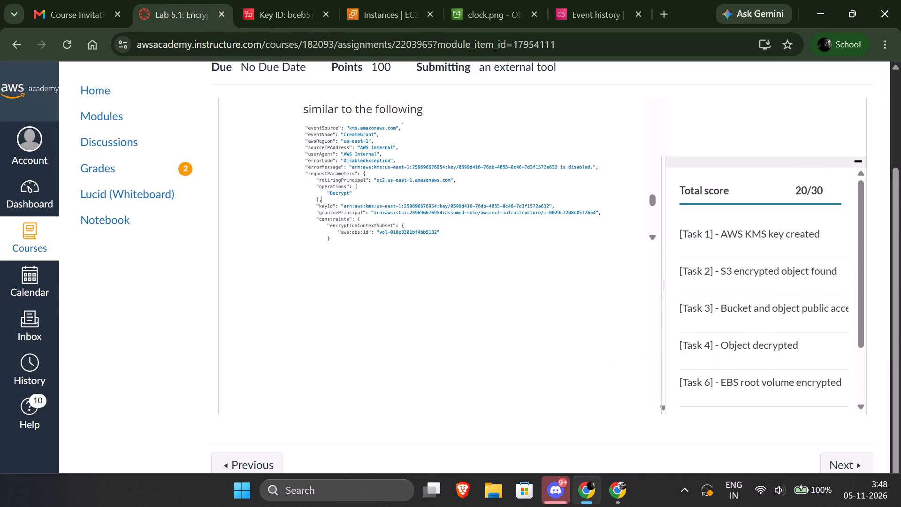
scroll(554, 258, "up", 7)
scroll(344, 241, "up", 11)
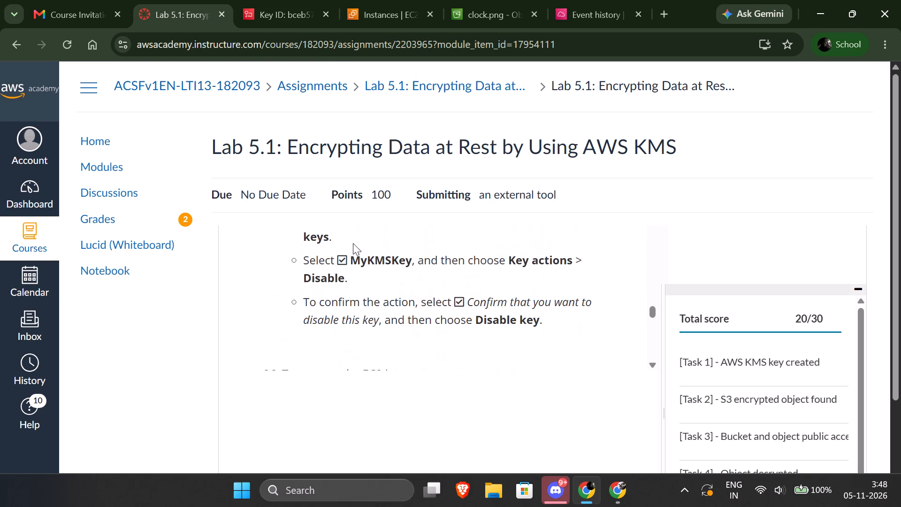
scroll(353, 243, "up", 3)
scroll(296, 244, "up", 14)
scroll(282, 252, "up", 8)
scroll(711, 264, "up", 8)
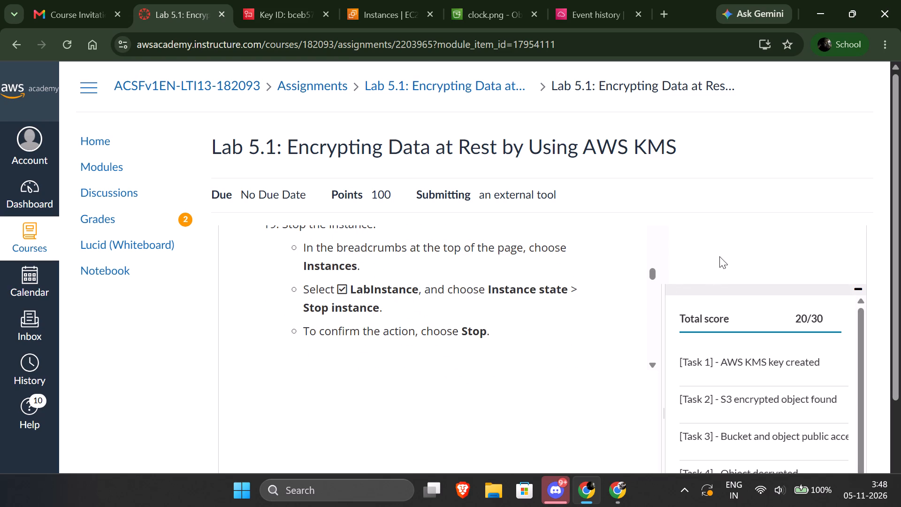
scroll(600, 212, "down", 6)
scroll(558, 173, "up", 9)
scroll(260, 119, "up", 7)
scroll(178, 127, "up", 4)
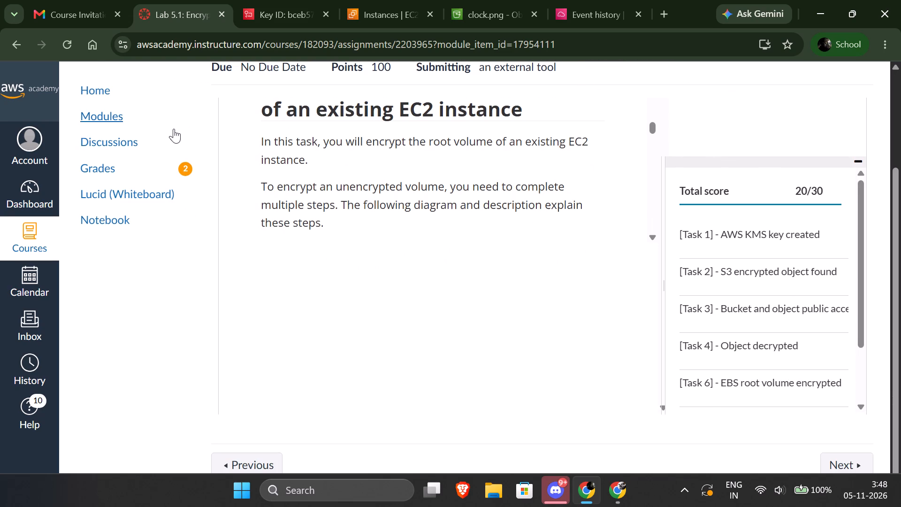
scroll(174, 129, "up", 5)
scroll(711, 190, "up", 9)
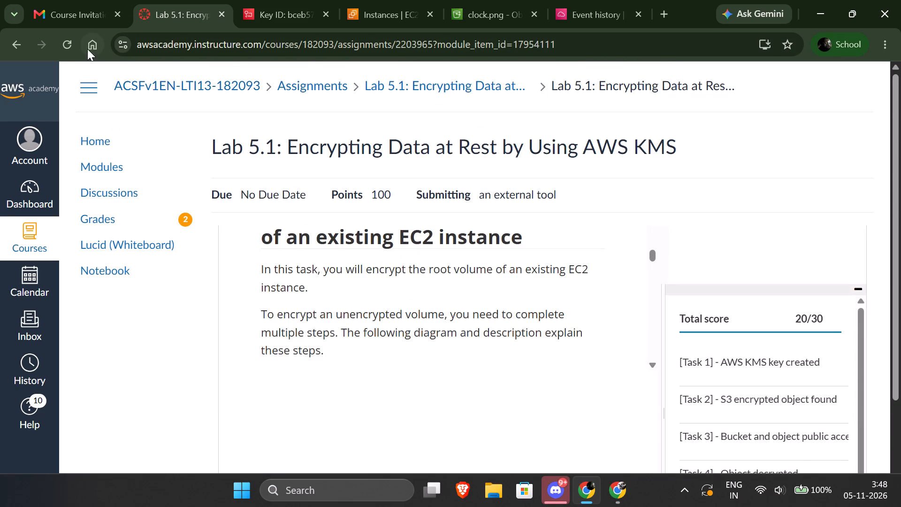
left_click(68, 43)
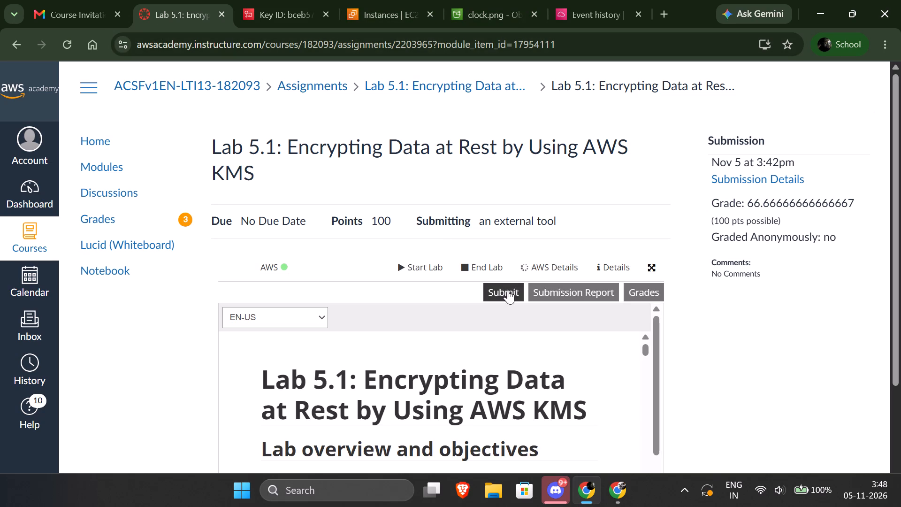
left_click(508, 292)
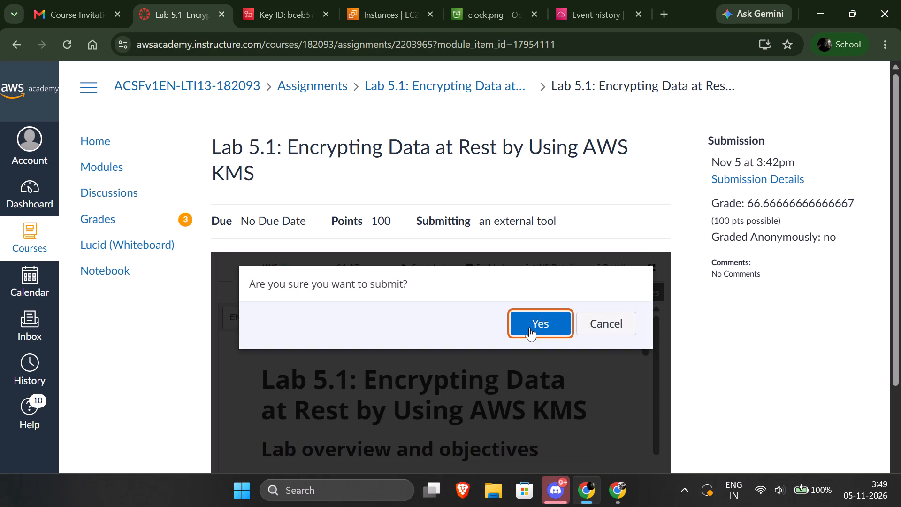
left_click(529, 327)
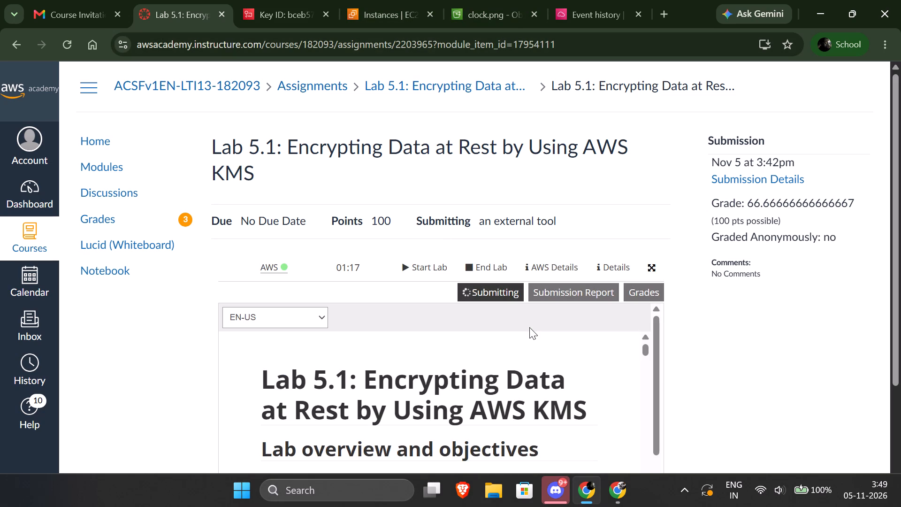
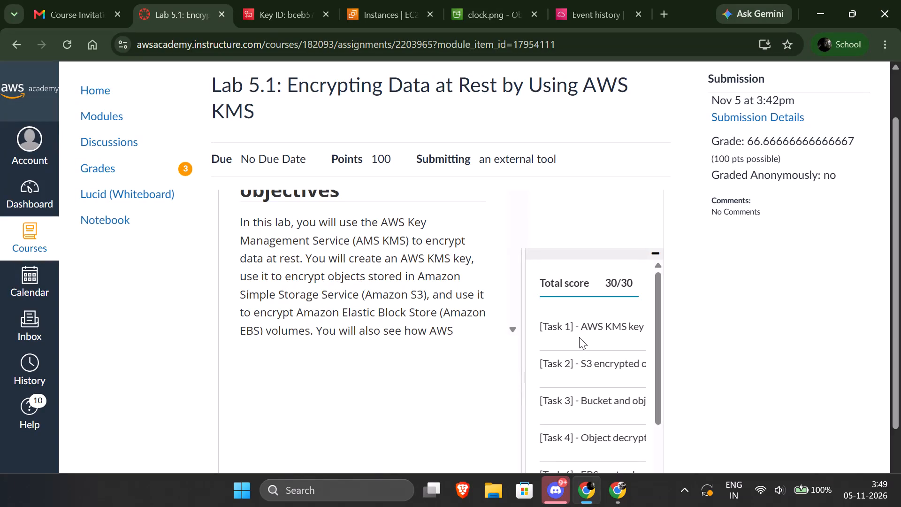
Review the Lab 5.1 grading report, checking the total score and the score for each task.
scroll(574, 338, "left", 4)
scroll(574, 338, "down", 5)
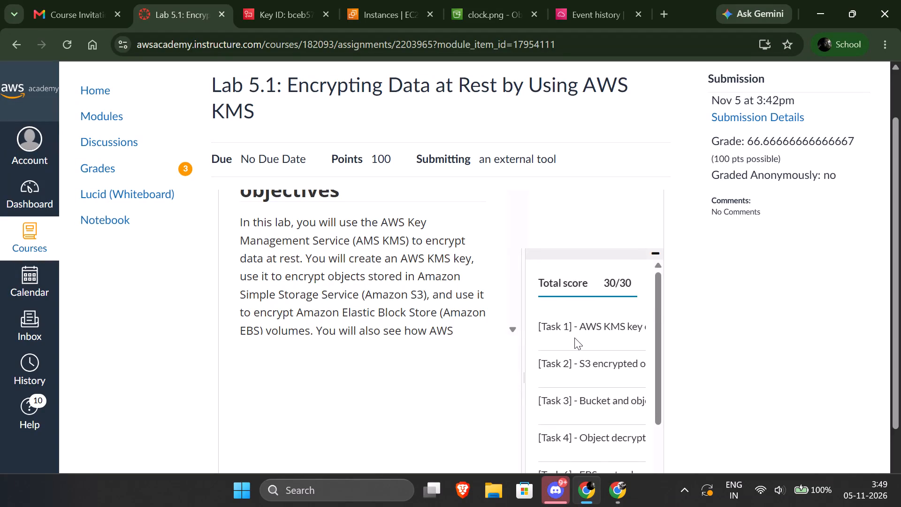
scroll(574, 338, "down", 5)
scroll(574, 338, "up", 6)
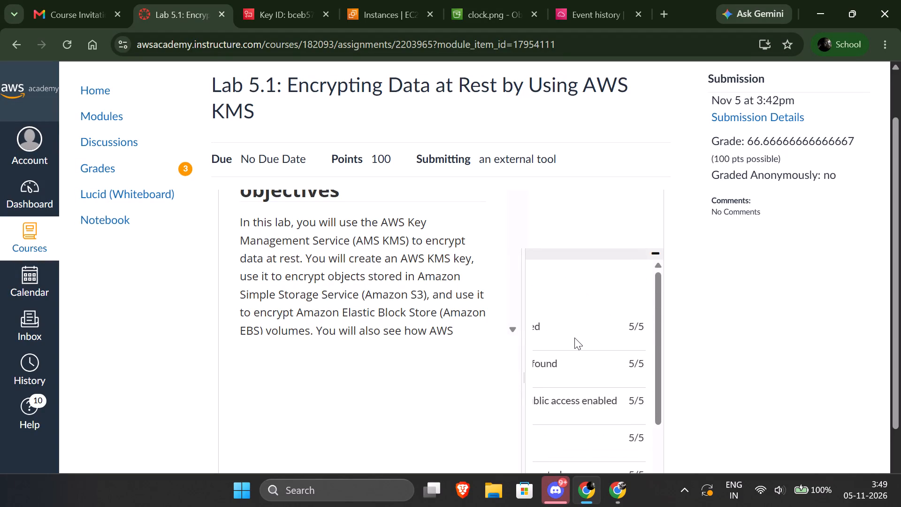
scroll(574, 338, "up", 1)
scroll(414, 231, "up", 6)
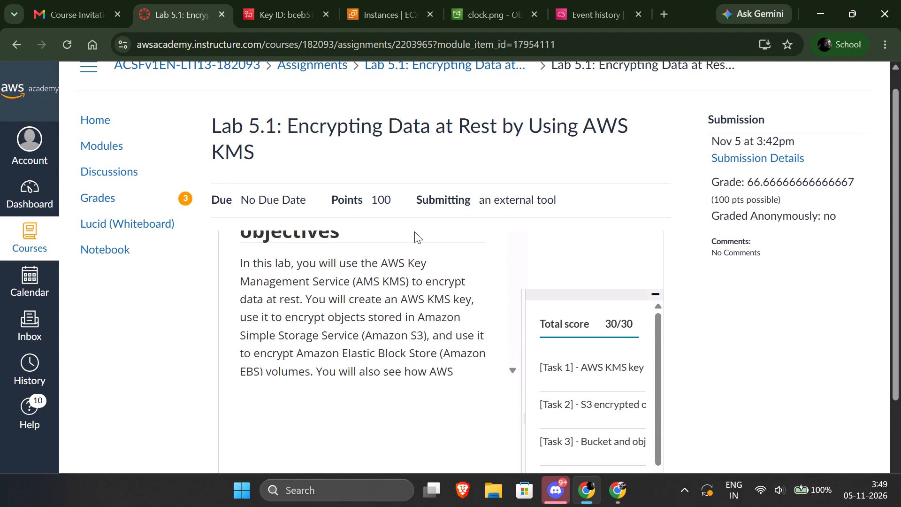
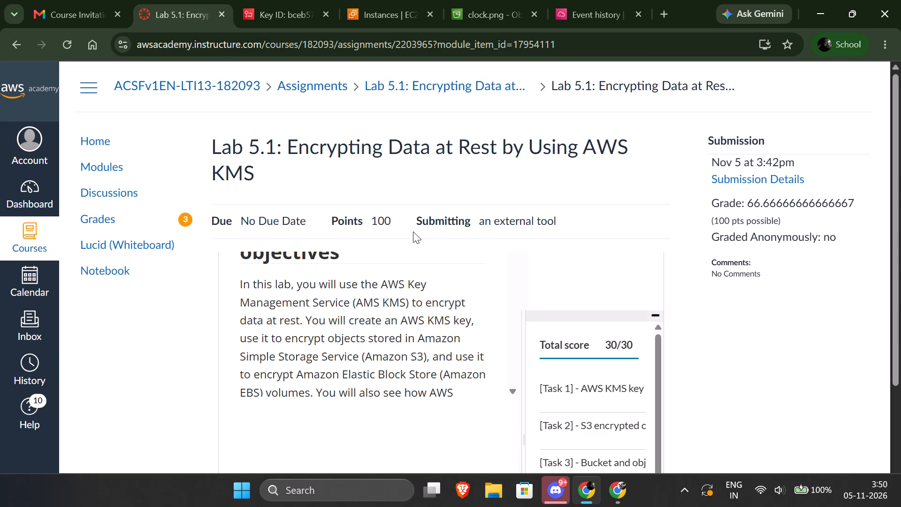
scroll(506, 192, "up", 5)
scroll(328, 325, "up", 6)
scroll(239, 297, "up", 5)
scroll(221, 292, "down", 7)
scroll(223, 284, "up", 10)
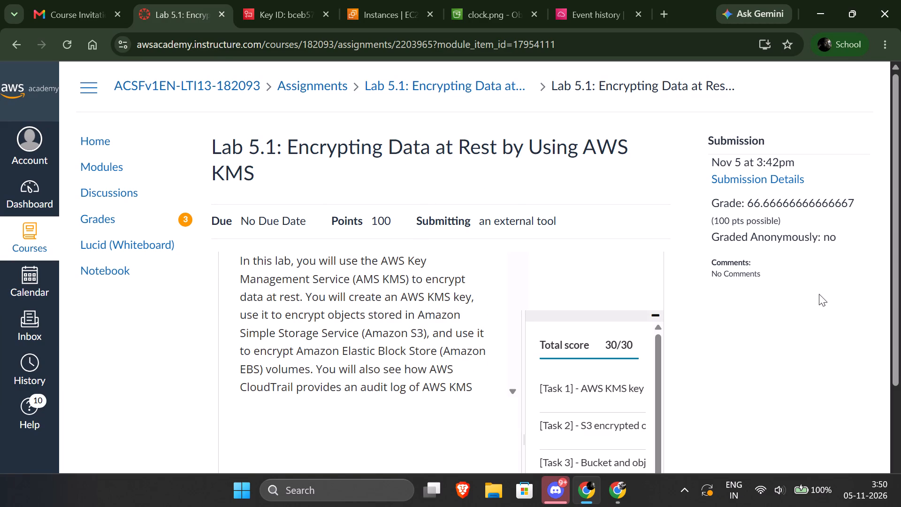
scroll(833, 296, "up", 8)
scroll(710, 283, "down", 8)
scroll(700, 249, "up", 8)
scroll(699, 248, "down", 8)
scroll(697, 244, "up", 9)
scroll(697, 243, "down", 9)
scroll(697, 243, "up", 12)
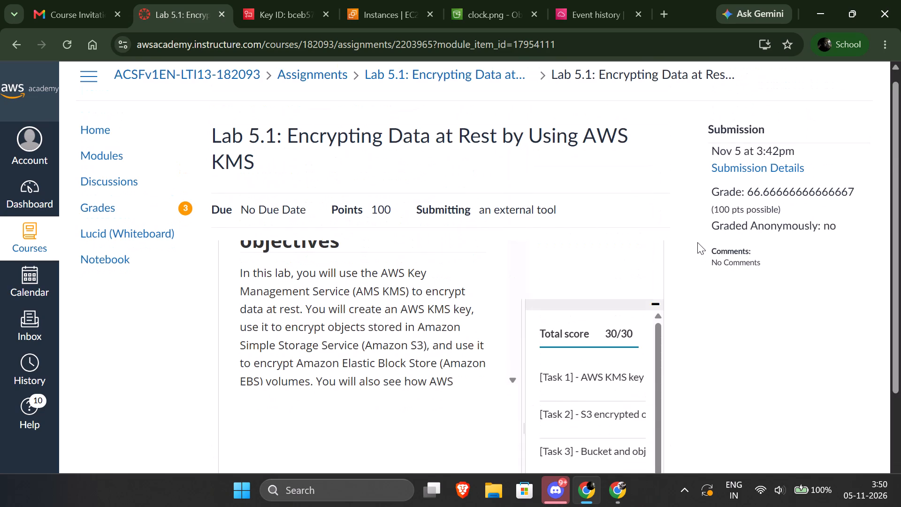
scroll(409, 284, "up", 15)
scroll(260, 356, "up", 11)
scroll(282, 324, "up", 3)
Reload the Lab 5.1 assignment page and end the lab session.
left_click(65, 41)
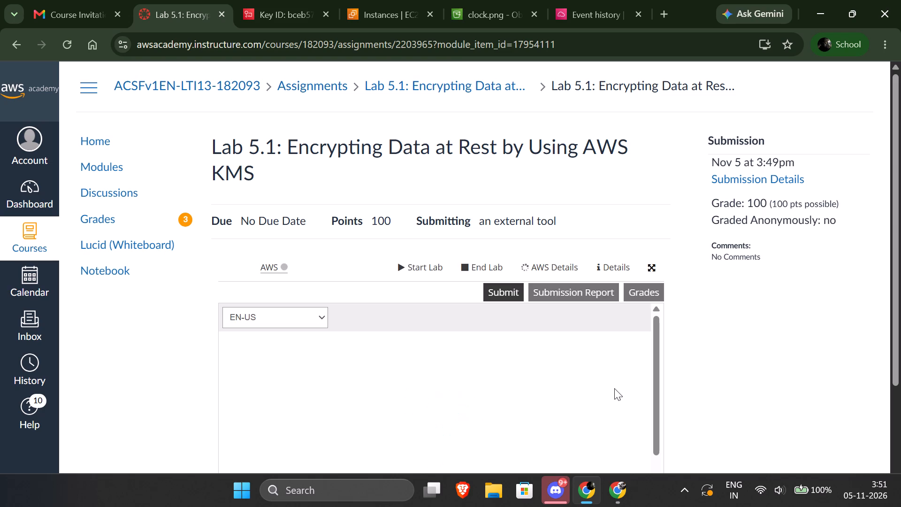
left_click(485, 268)
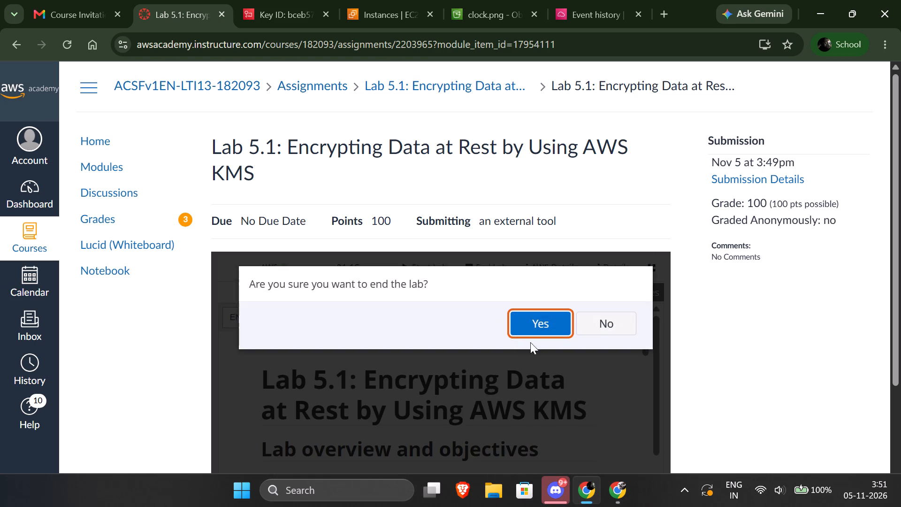
left_click(544, 322)
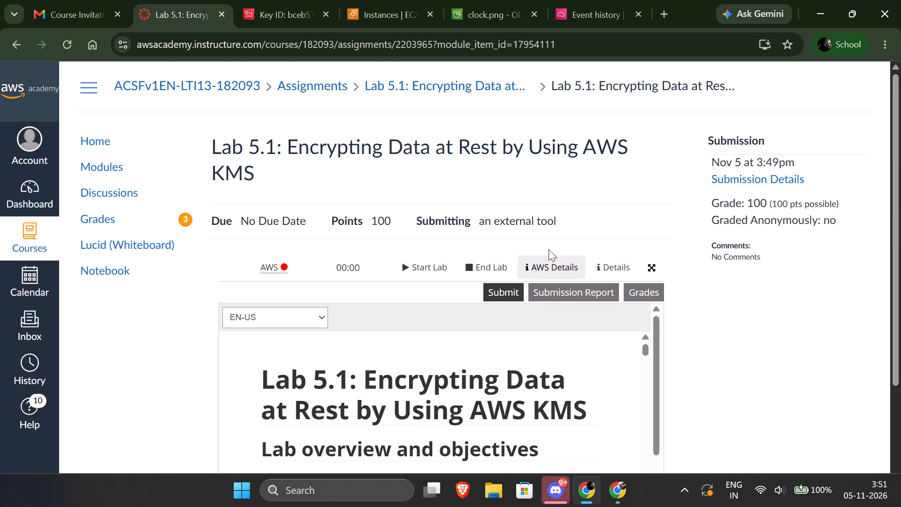
Close the four AWS console pages: CloudTrail event history, the S3 clock.png object, EC2 instances and the KMS key.
left_click(637, 13)
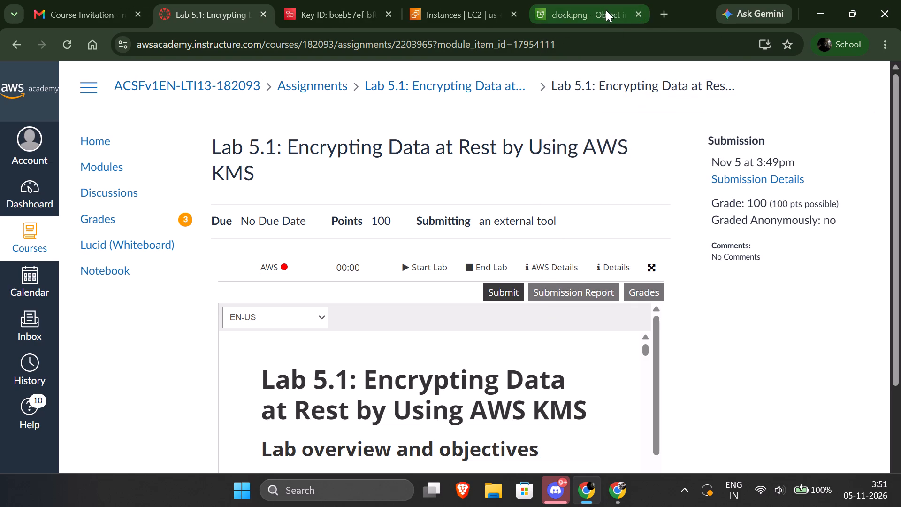
left_click(638, 15)
left_click(637, 15)
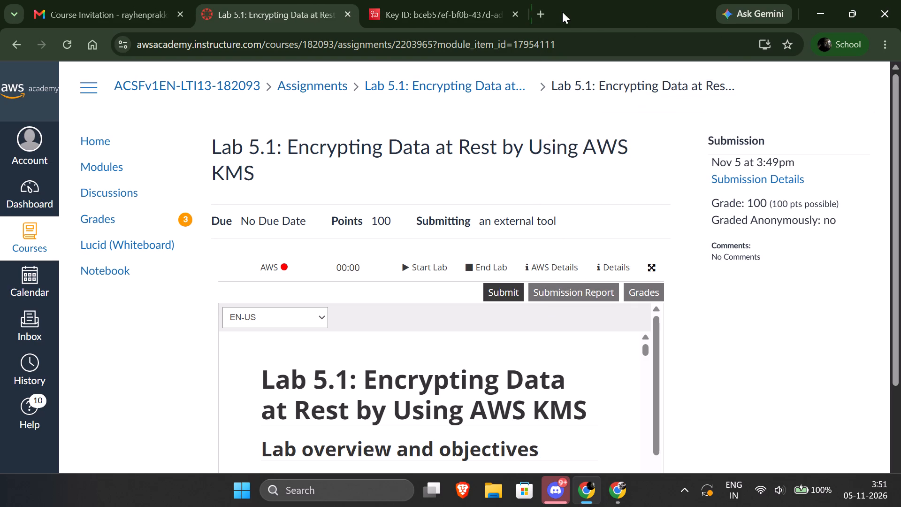
left_click(517, 13)
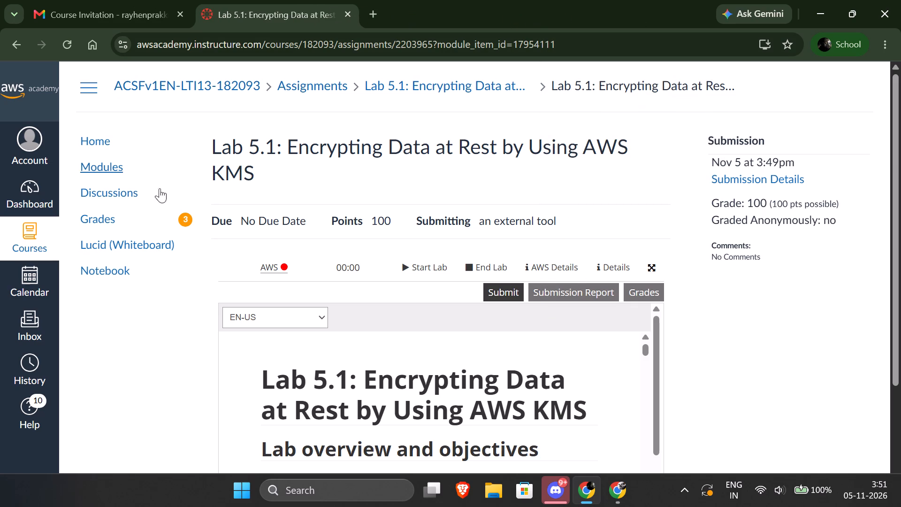
Open the course grades and review the scores for the submitted labs, the remaining assignments and the course total.
left_click(103, 215)
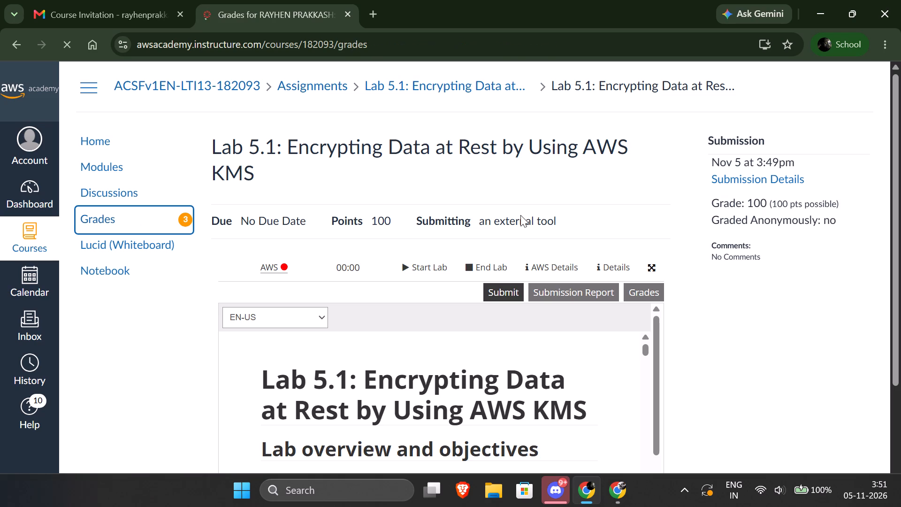
scroll(409, 326, "down", 3)
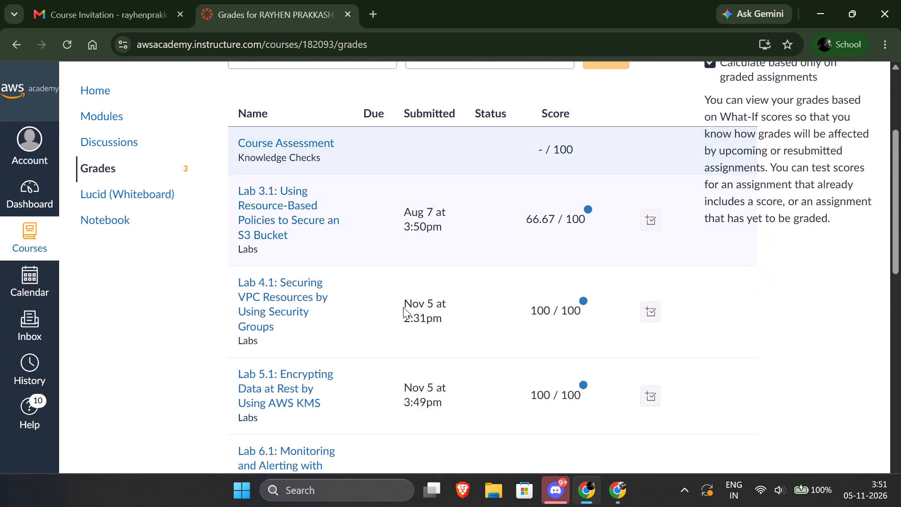
scroll(403, 307, "down", 1)
scroll(403, 293, "up", 1)
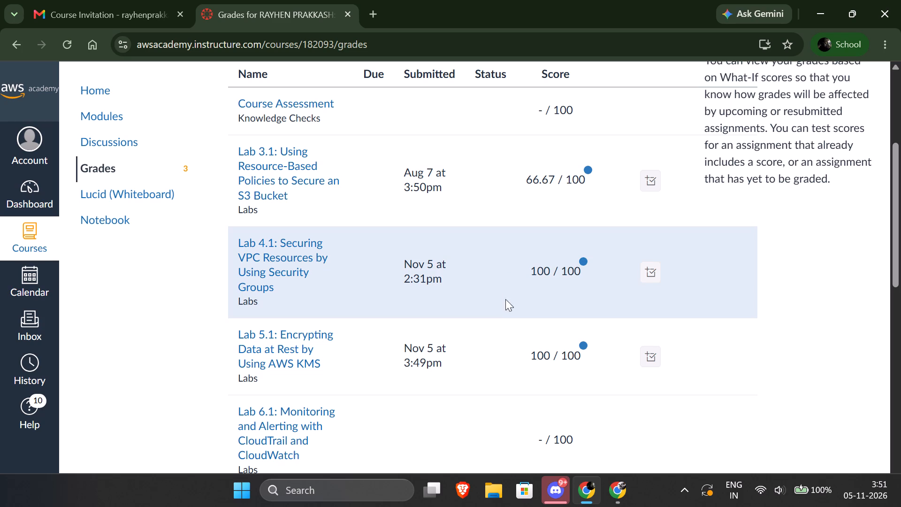
scroll(505, 271, "down", 2)
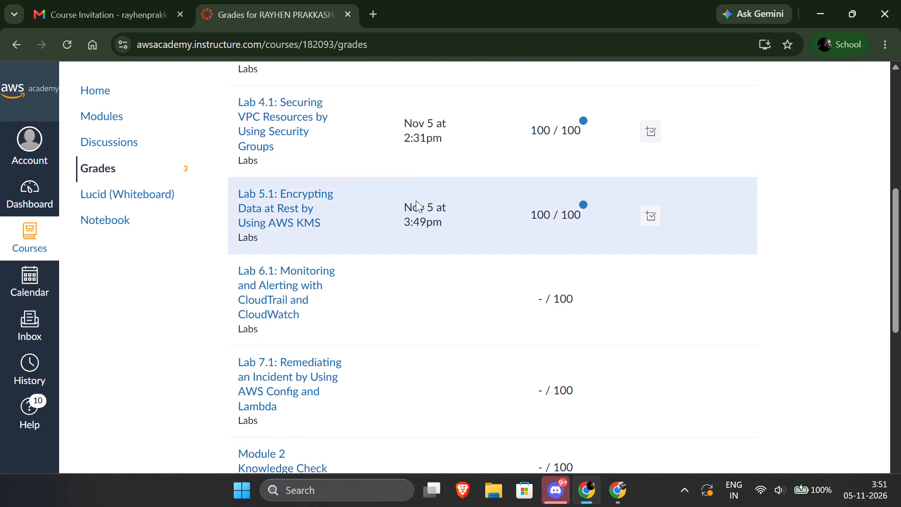
scroll(411, 233, "down", 1)
scroll(475, 250, "up", 5)
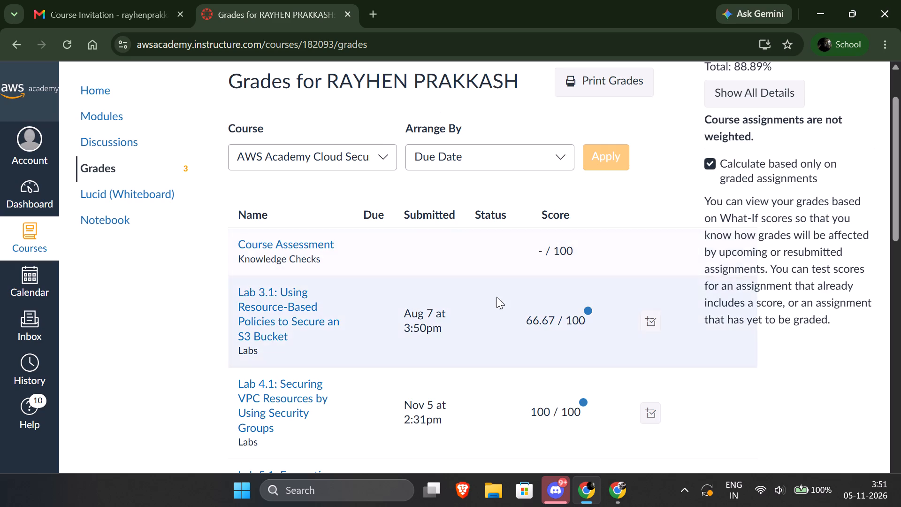
scroll(502, 284, "up", 4)
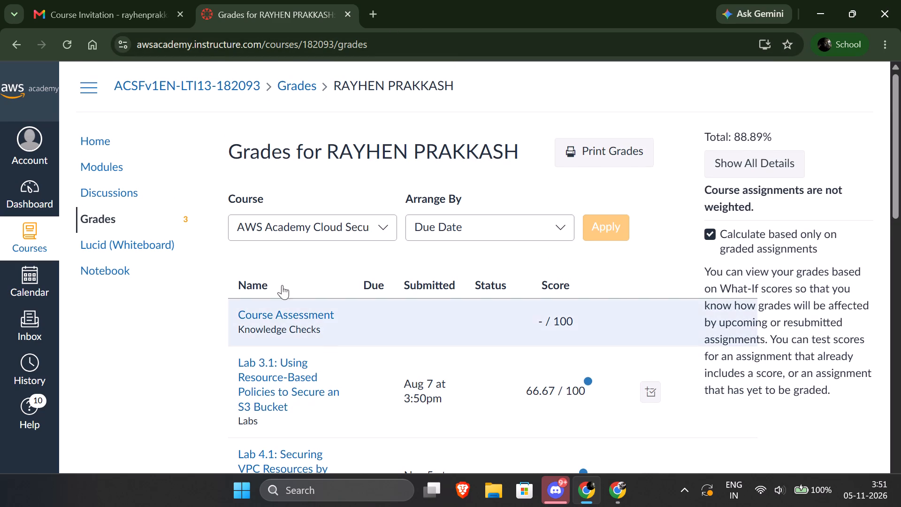
scroll(622, 307, "down", 8)
scroll(623, 266, "up", 9)
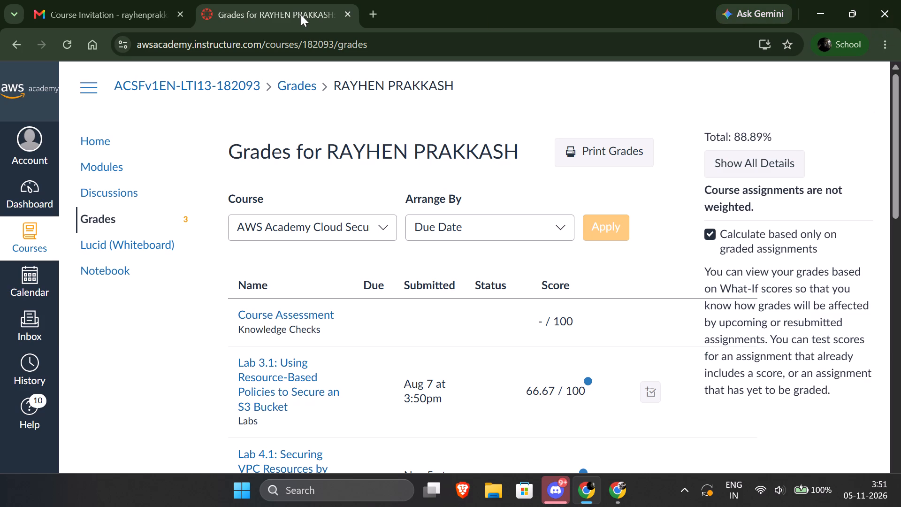
Close the course's browser window, and bring up and close the ChatGPT window with the lab instructions.
left_click(900, 0)
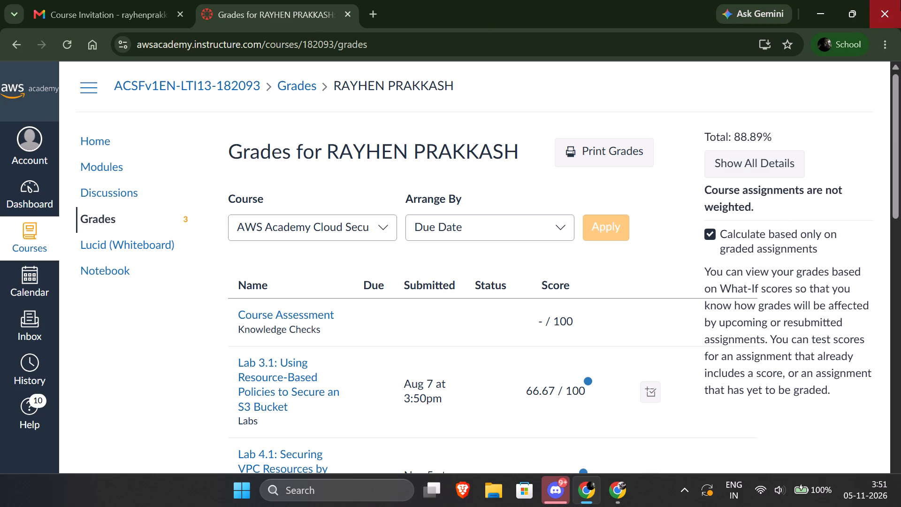
left_click(617, 501)
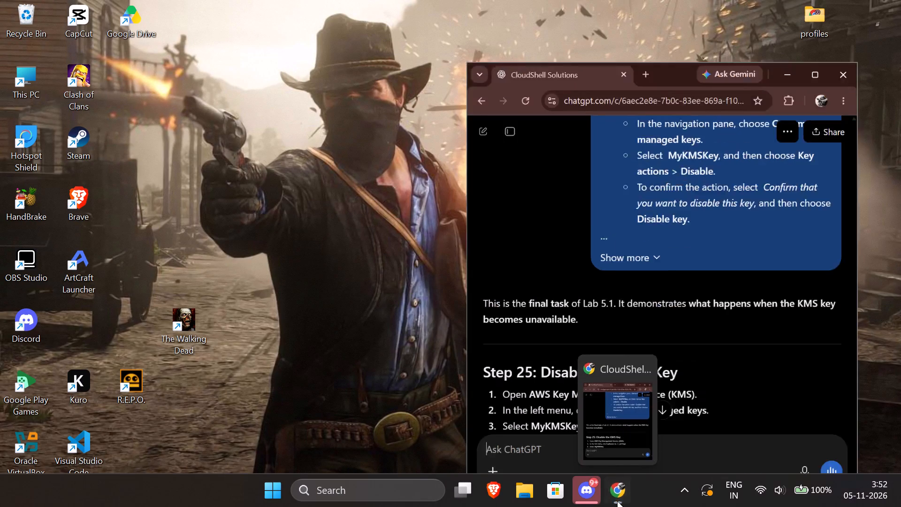
left_click(617, 501)
left_click(886, 5)
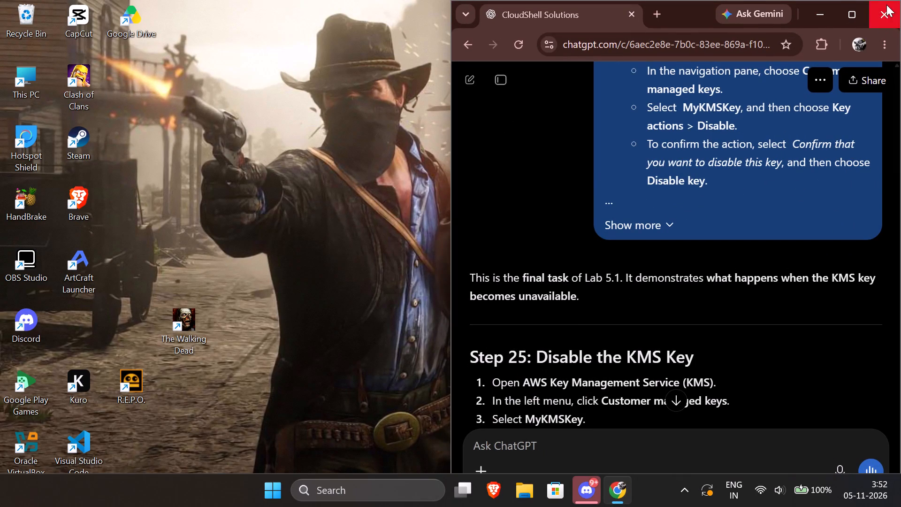